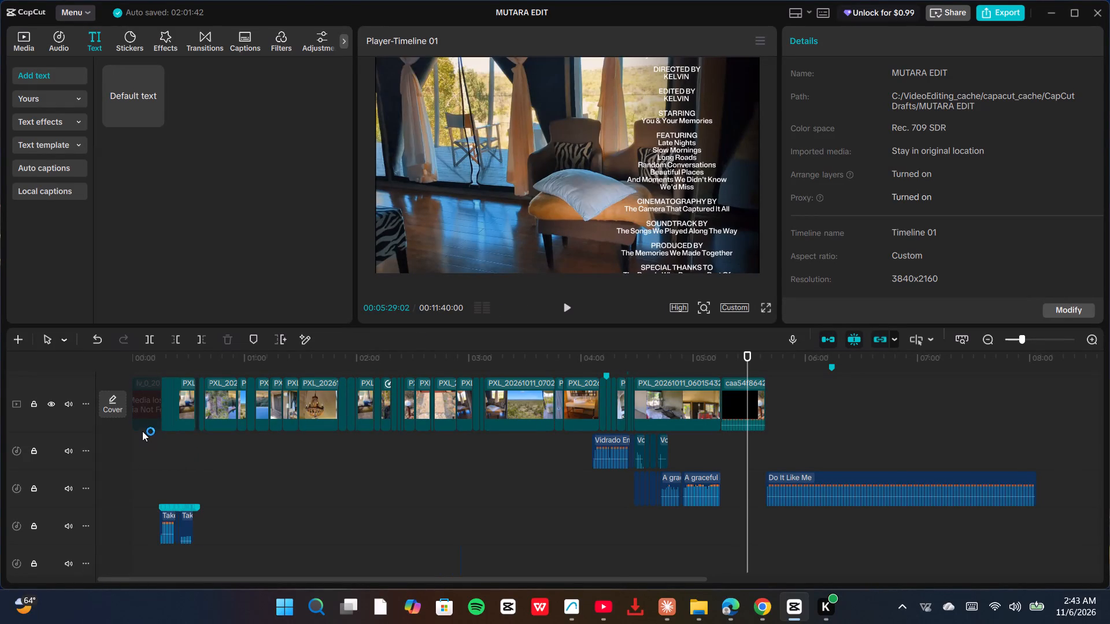
Record a voiceover of about 8 seconds from the very start of the timeline, over the lost-media clip.
{"action": "left_click", "coordinate": [146, 400]}
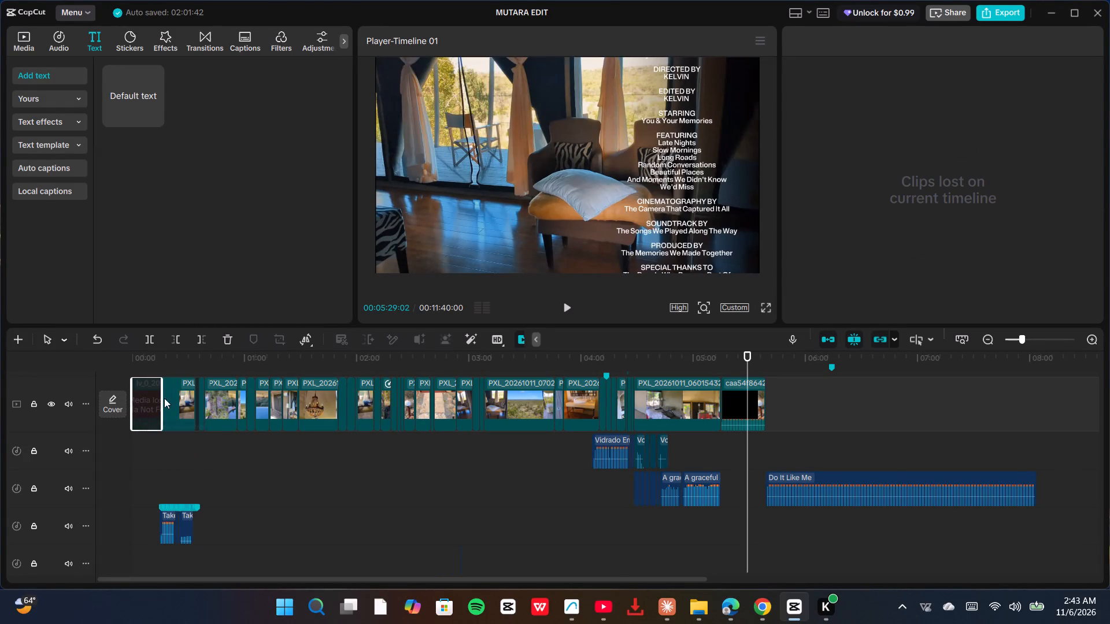
{"action": "scroll", "coordinate": [157, 398], "scroll_direction": "up", "scroll_amount": 4, "text": "ctrl"}
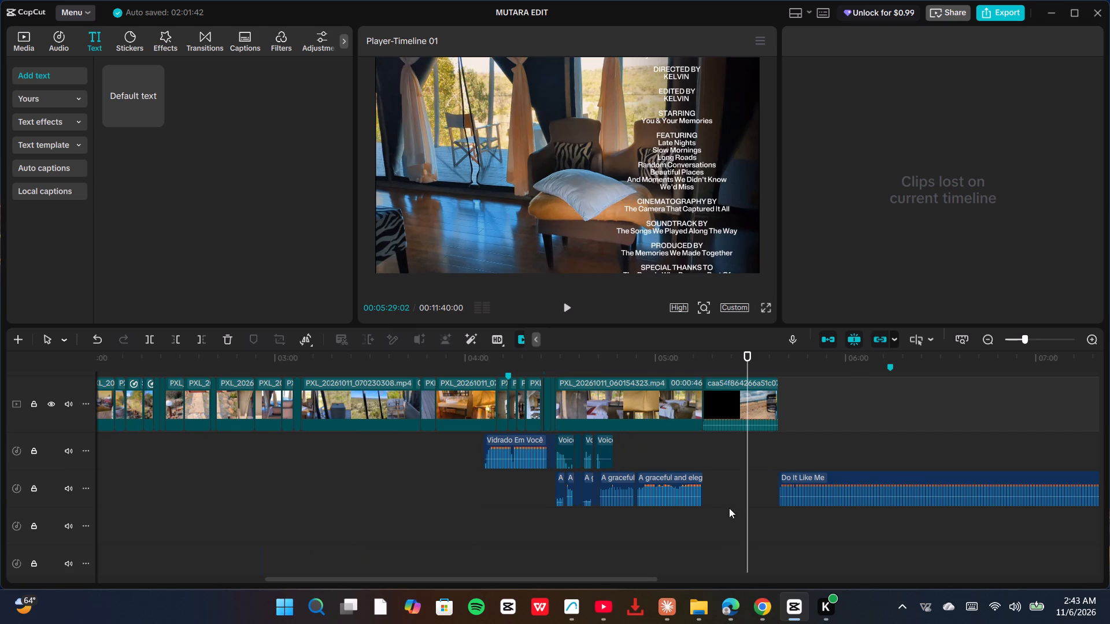
{"action": "left_click", "coordinate": [746, 493]}
{"action": "left_click_drag", "start_coordinate": [745, 492], "coordinate": [514, 527]}
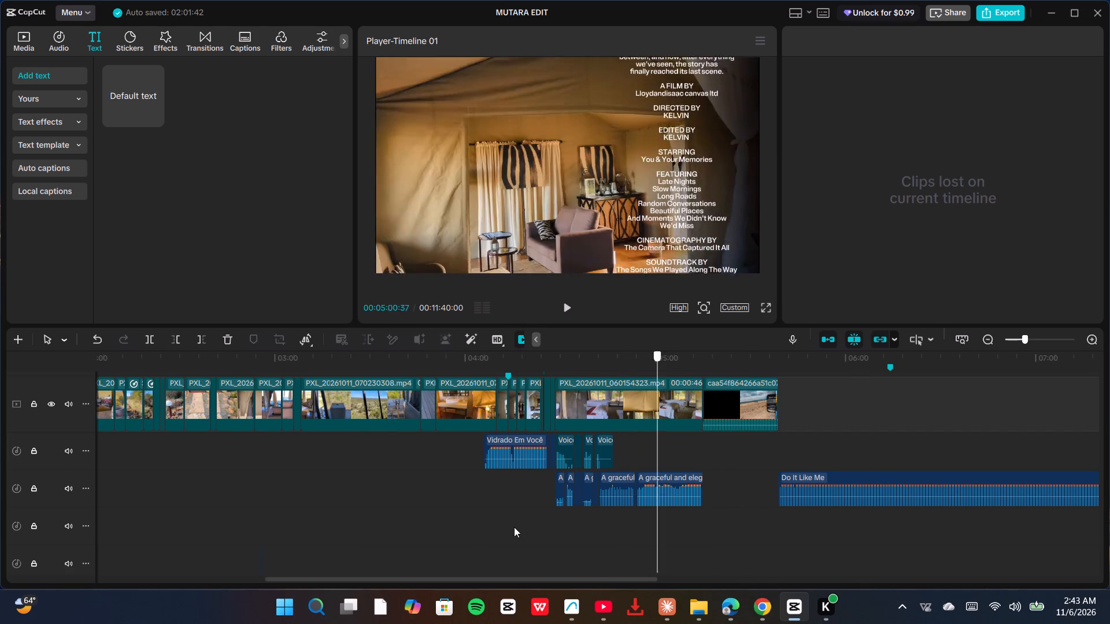
{"action": "left_click_drag", "start_coordinate": [514, 527], "coordinate": [0, 572]}
{"action": "scroll", "coordinate": [107, 485], "scroll_direction": "up", "scroll_amount": 5, "text": "ctrl"}
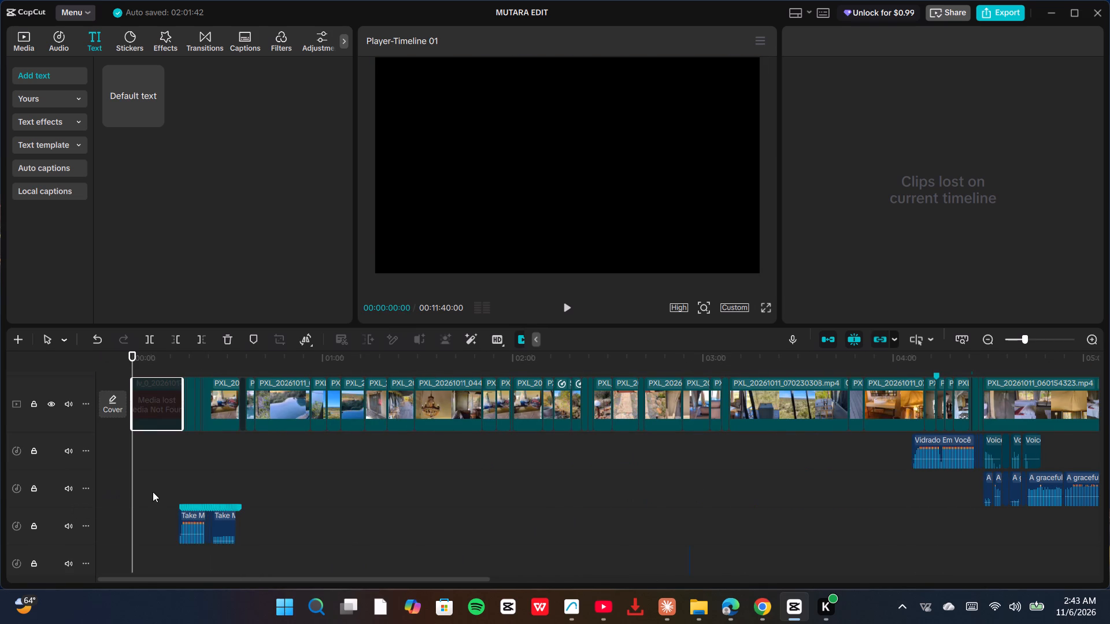
{"action": "scroll", "coordinate": [168, 477], "scroll_direction": "up", "scroll_amount": 13, "text": "ctrl"}
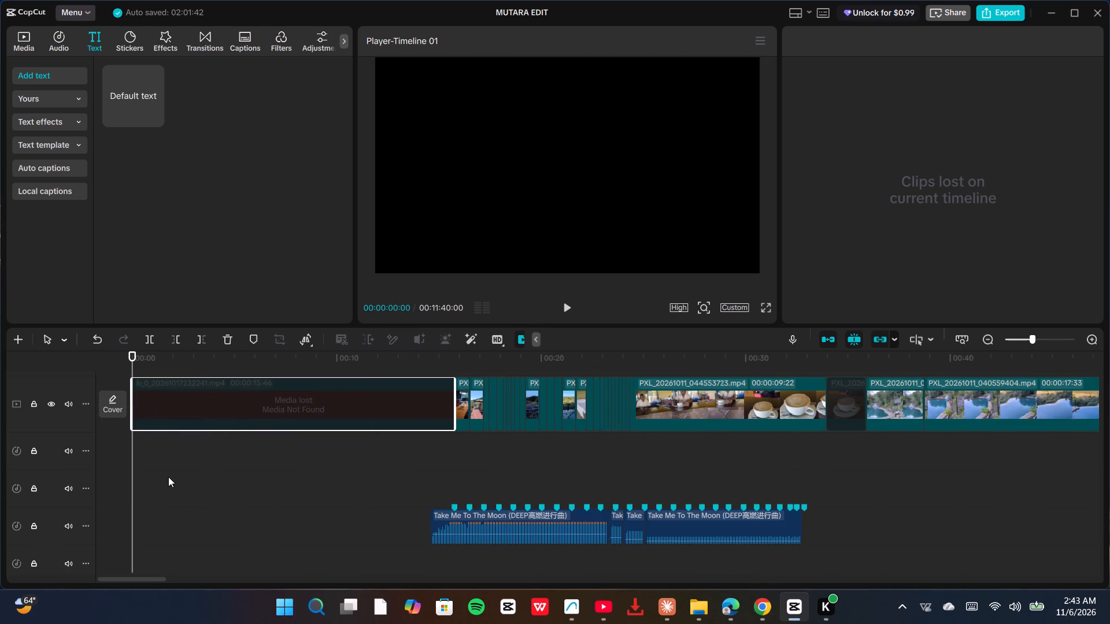
{"action": "scroll", "coordinate": [168, 477], "scroll_direction": "up", "scroll_amount": 4, "text": "ctrl"}
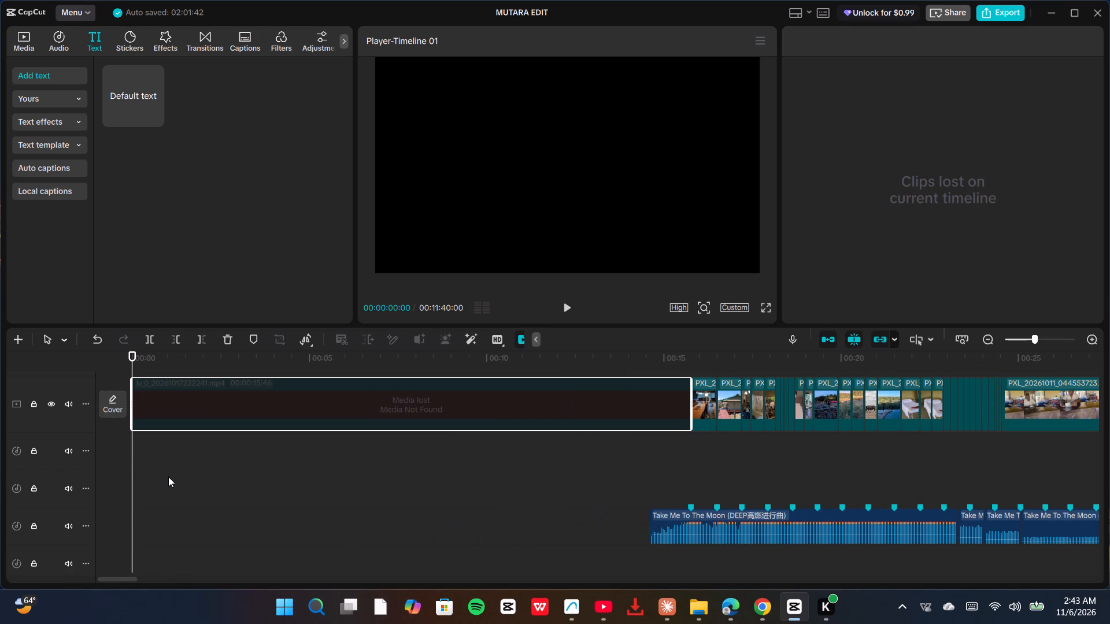
{"action": "scroll", "coordinate": [168, 477], "scroll_direction": "up", "scroll_amount": 4, "text": "ctrl"}
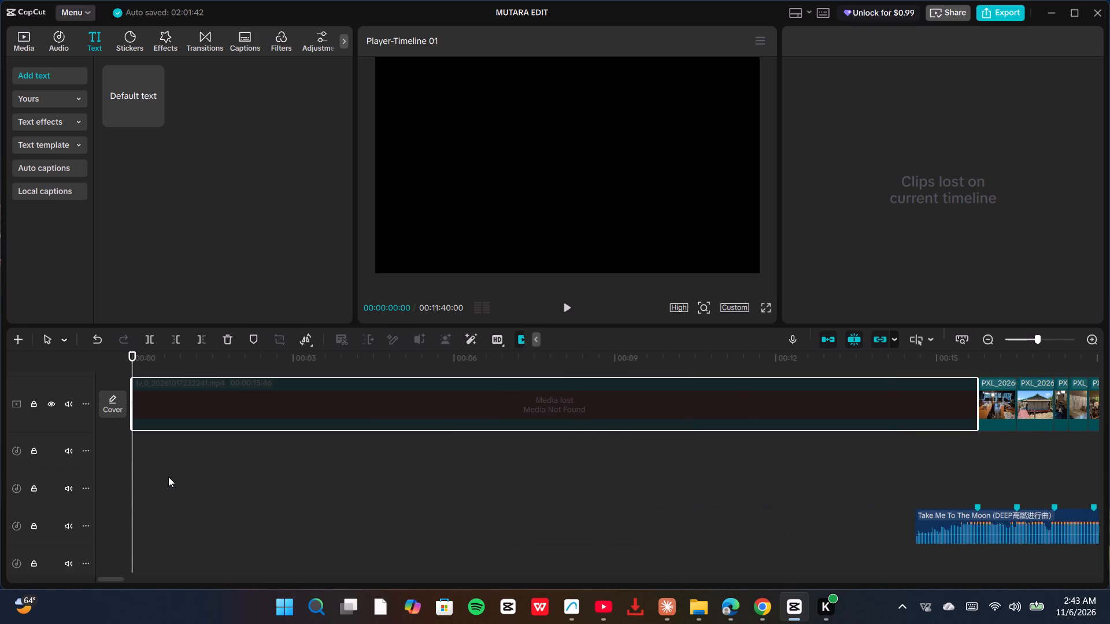
{"action": "left_click", "coordinate": [792, 343]}
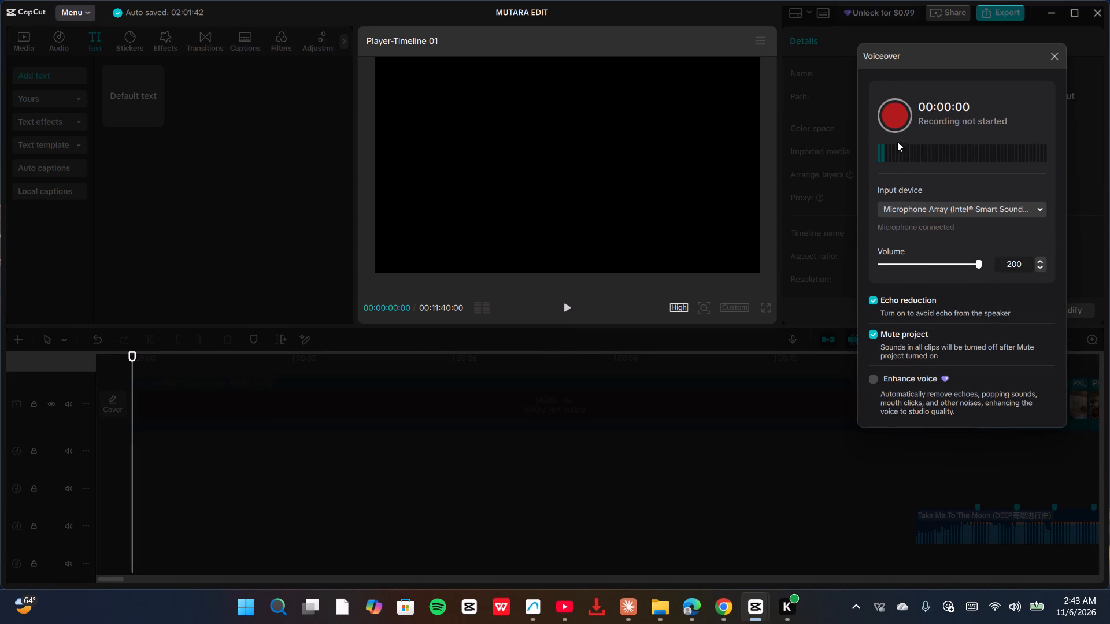
{"action": "key", "text": "space"}
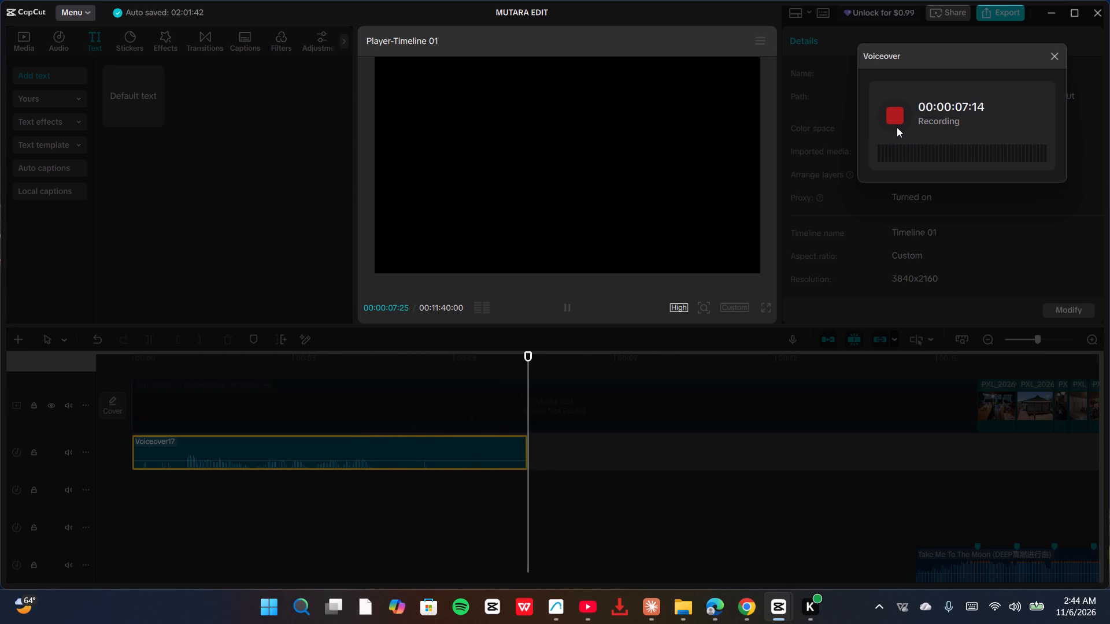
{"action": "key", "text": "space"}
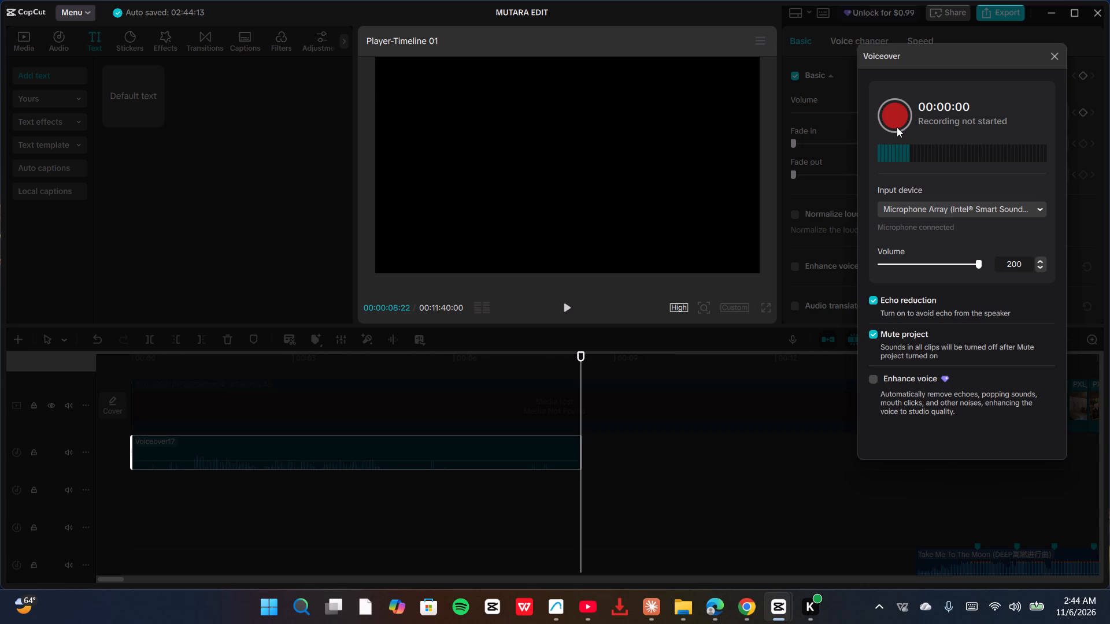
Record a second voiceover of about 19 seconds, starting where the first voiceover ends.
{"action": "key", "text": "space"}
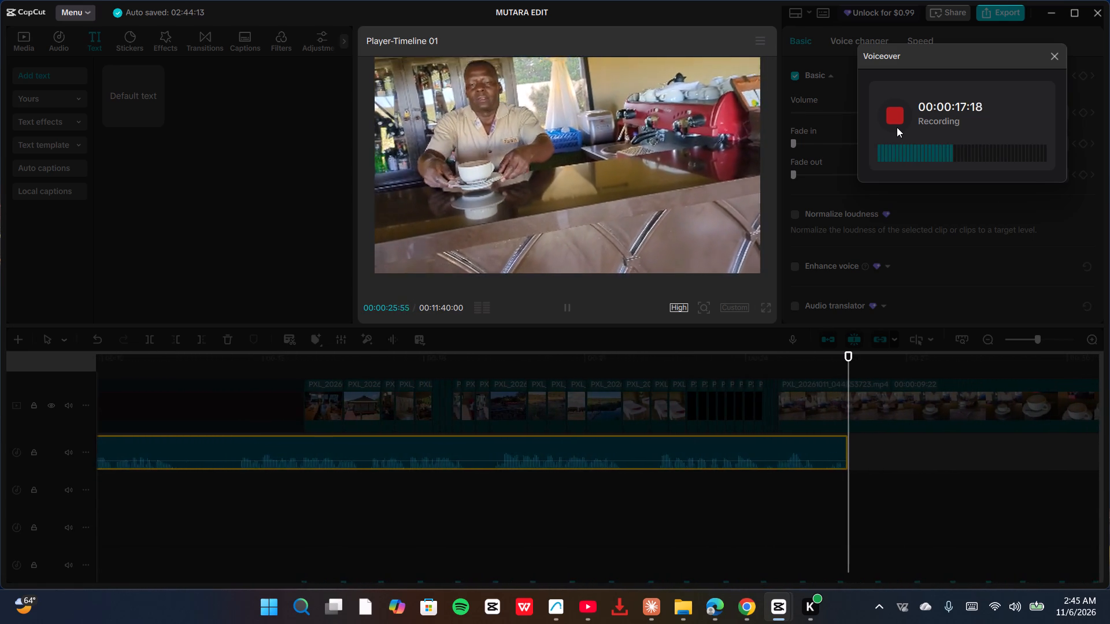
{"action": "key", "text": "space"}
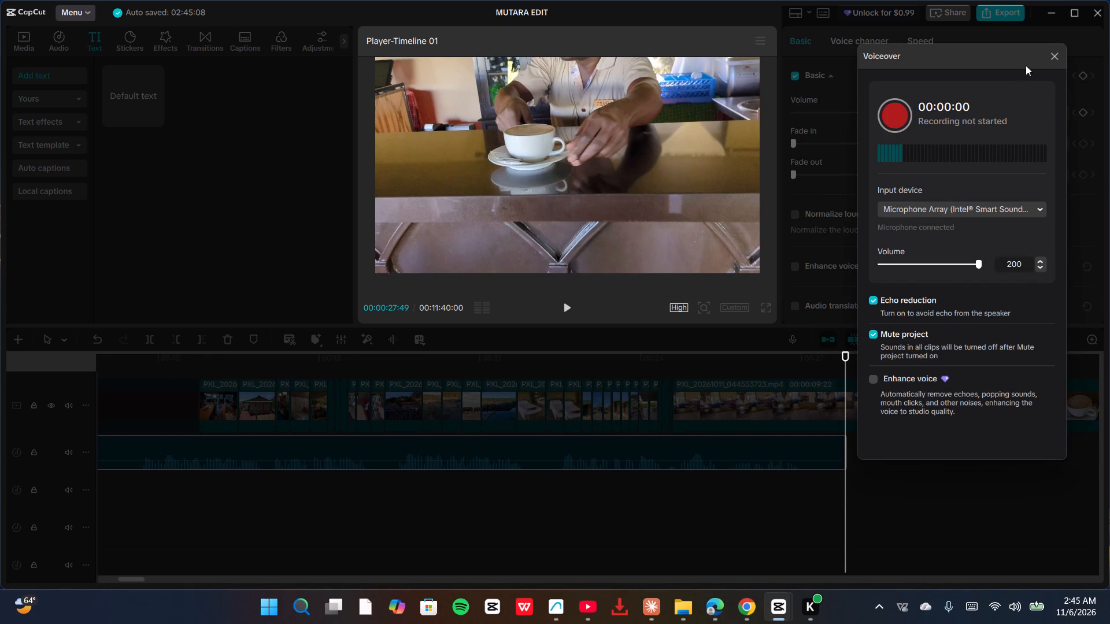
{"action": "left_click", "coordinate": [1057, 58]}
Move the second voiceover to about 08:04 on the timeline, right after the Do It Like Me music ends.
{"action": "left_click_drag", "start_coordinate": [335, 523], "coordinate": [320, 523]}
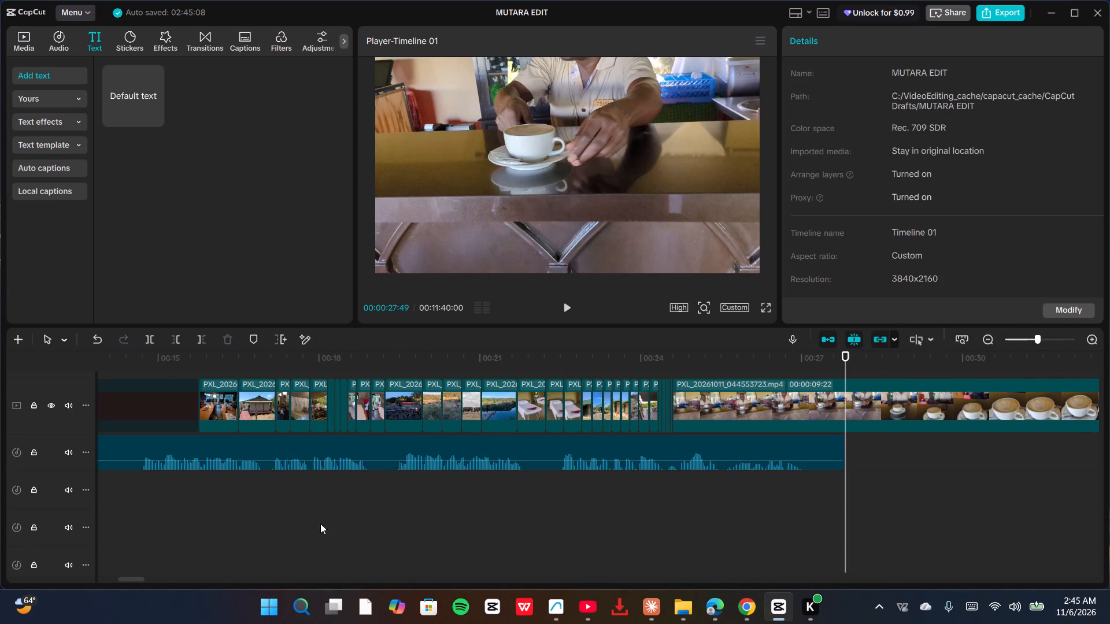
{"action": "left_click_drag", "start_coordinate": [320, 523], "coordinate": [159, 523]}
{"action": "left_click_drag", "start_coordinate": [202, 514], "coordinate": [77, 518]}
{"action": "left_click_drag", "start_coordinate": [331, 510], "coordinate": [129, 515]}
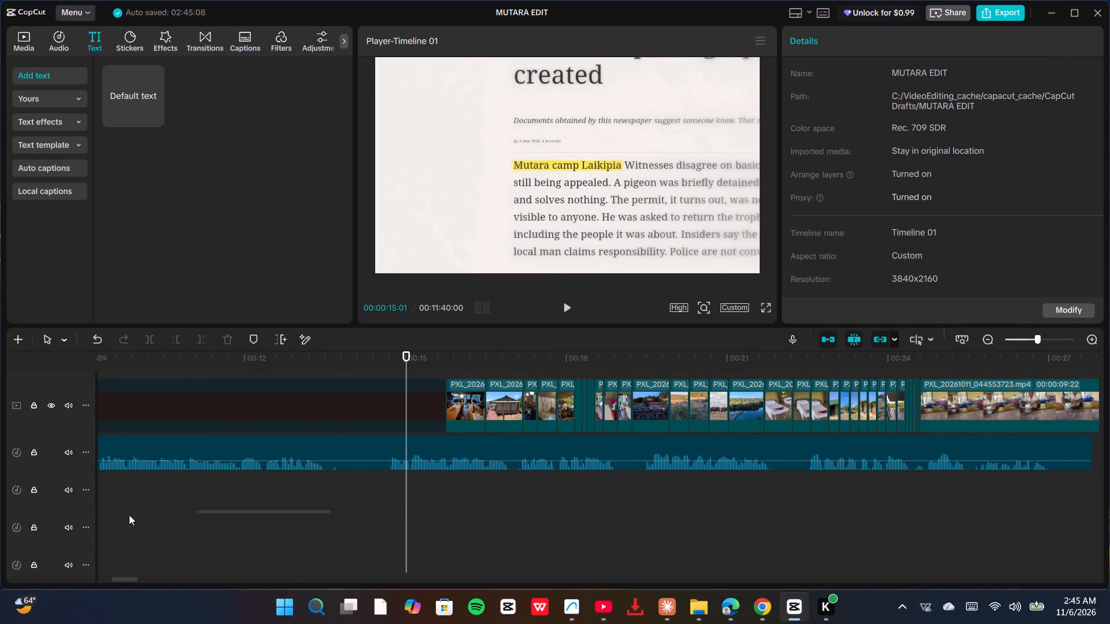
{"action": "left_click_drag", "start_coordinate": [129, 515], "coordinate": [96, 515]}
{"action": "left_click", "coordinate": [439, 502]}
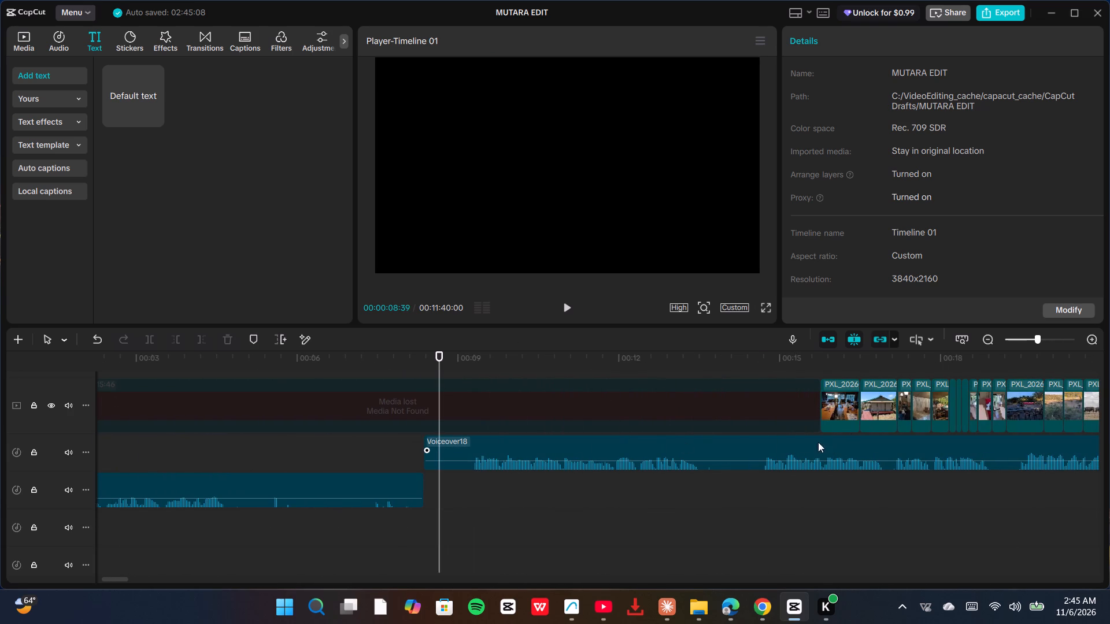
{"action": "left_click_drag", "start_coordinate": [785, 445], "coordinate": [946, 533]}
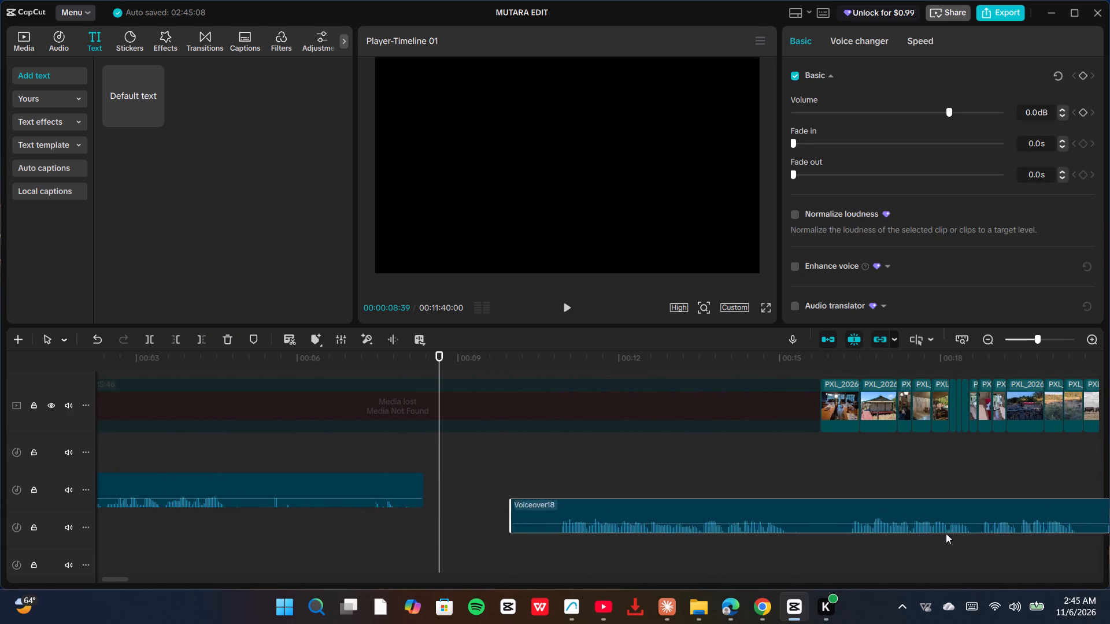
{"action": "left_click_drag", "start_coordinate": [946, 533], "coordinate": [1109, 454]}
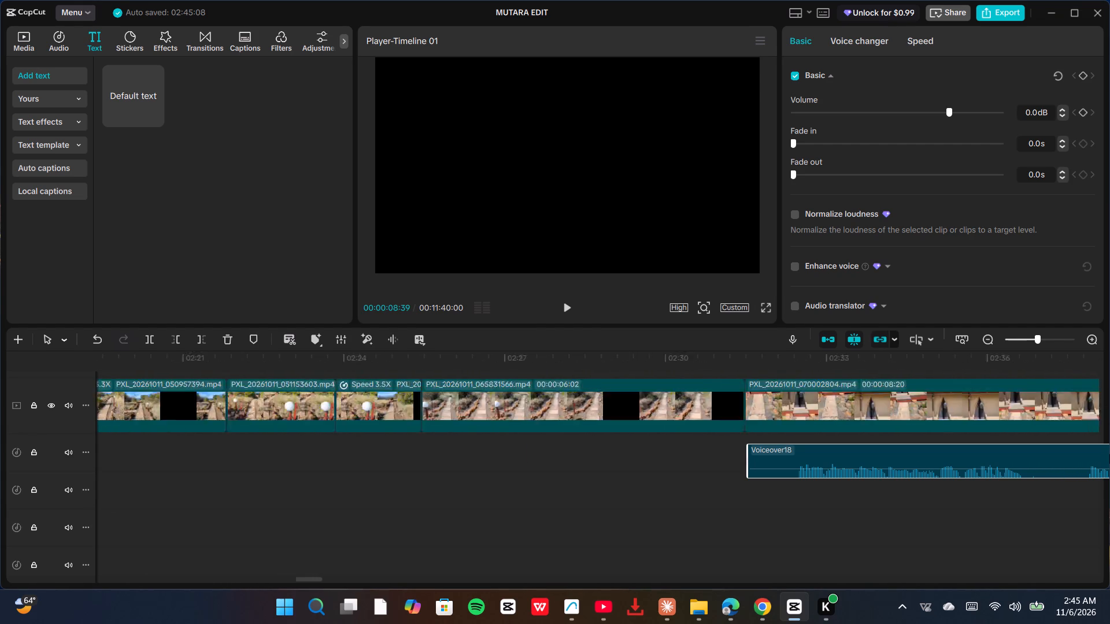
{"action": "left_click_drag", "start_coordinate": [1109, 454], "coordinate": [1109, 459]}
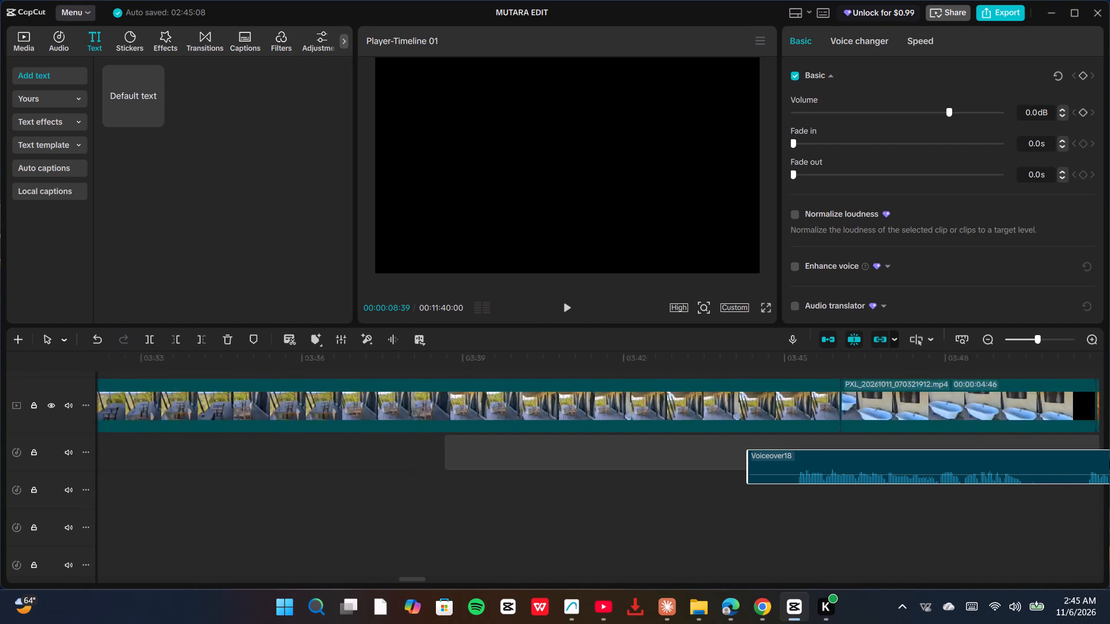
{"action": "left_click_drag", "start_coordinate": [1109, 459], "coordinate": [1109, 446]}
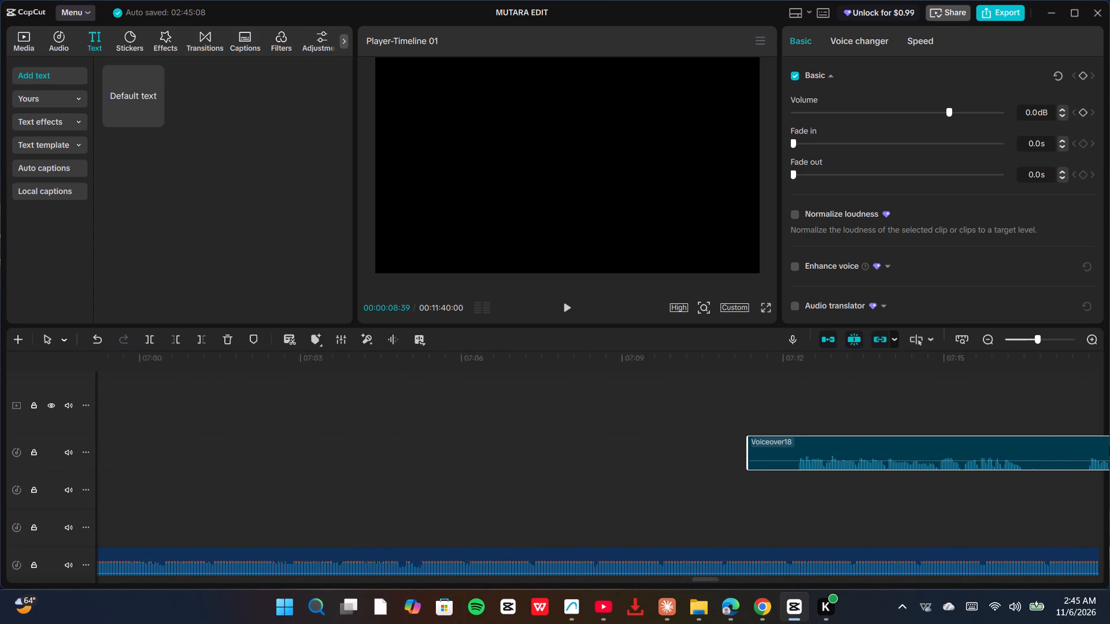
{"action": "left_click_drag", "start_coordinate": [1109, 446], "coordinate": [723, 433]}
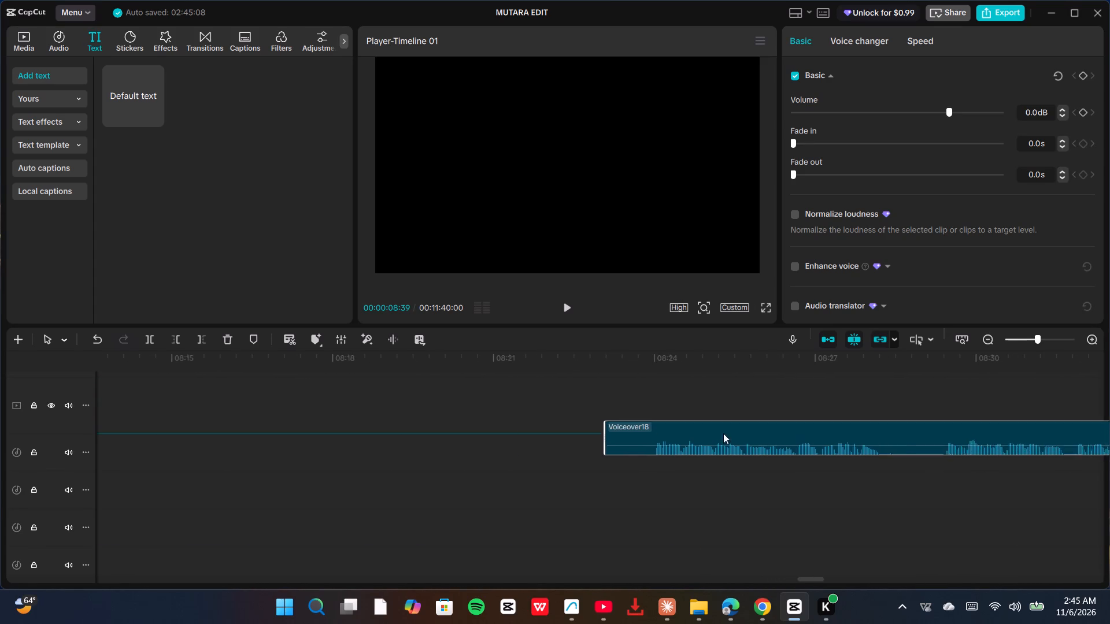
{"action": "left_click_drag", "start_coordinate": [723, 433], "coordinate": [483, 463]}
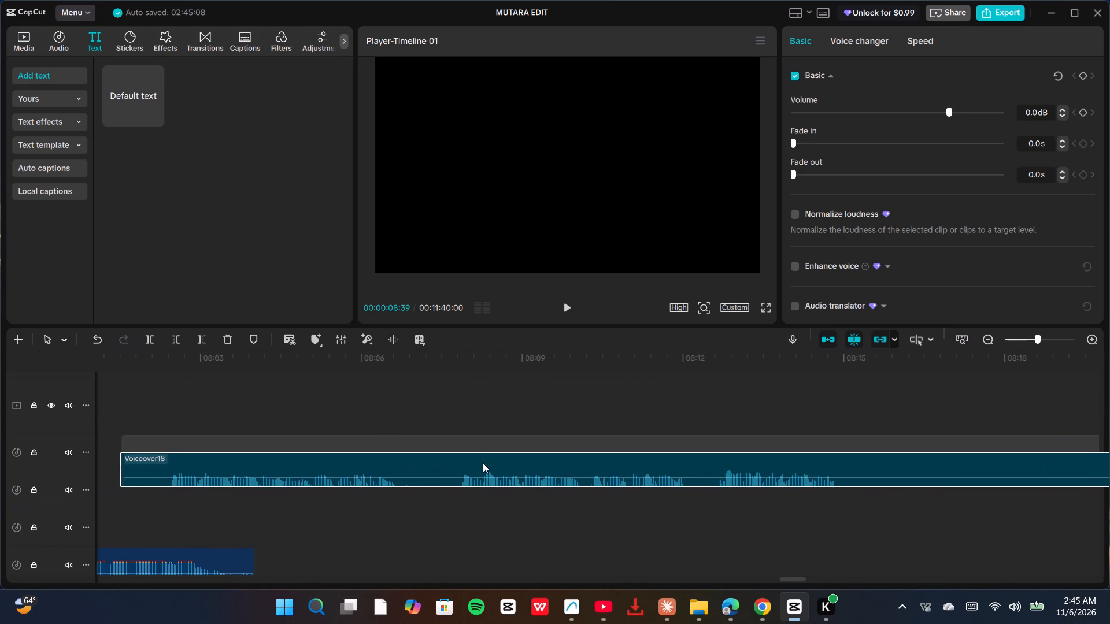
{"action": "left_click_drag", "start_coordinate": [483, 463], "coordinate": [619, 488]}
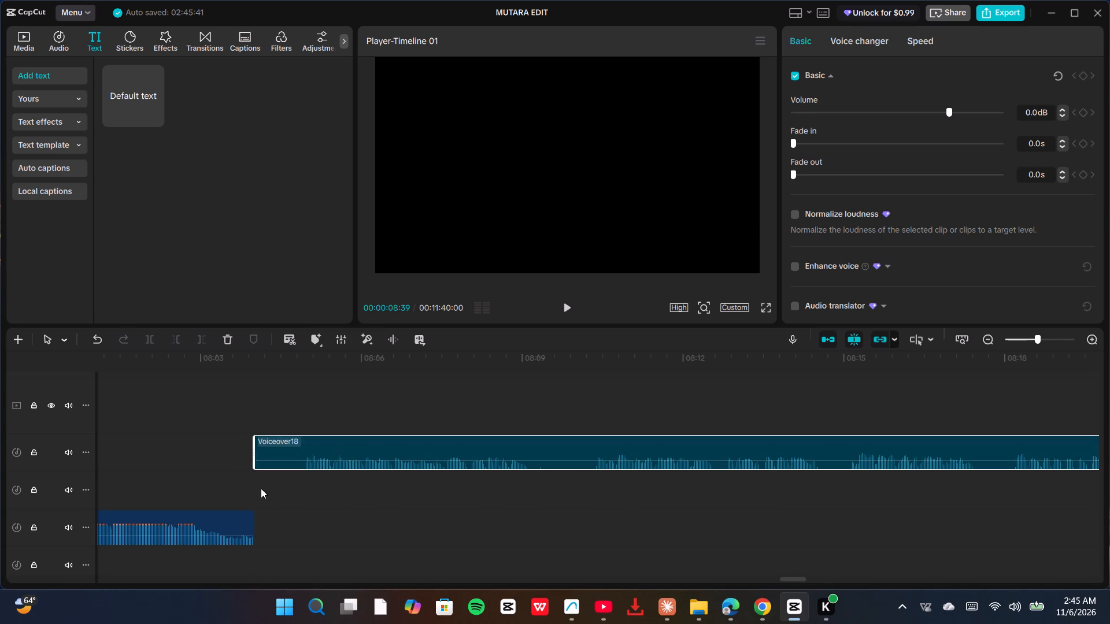
Play back the moved second voiceover from its start.
{"action": "left_click", "coordinate": [261, 488]}
{"action": "left_click", "coordinate": [571, 309]}
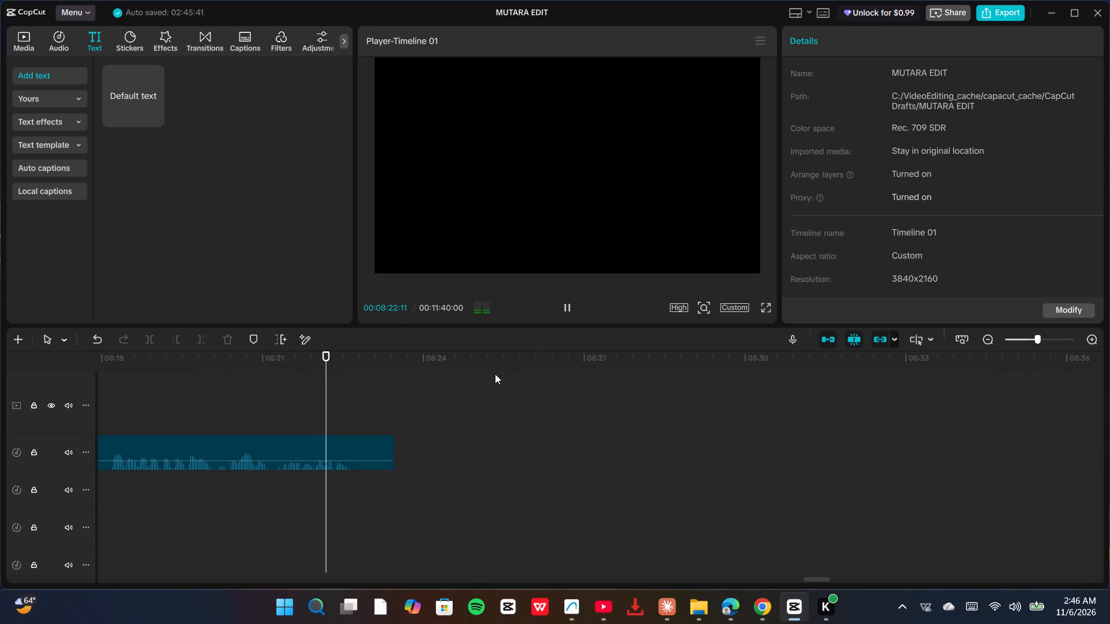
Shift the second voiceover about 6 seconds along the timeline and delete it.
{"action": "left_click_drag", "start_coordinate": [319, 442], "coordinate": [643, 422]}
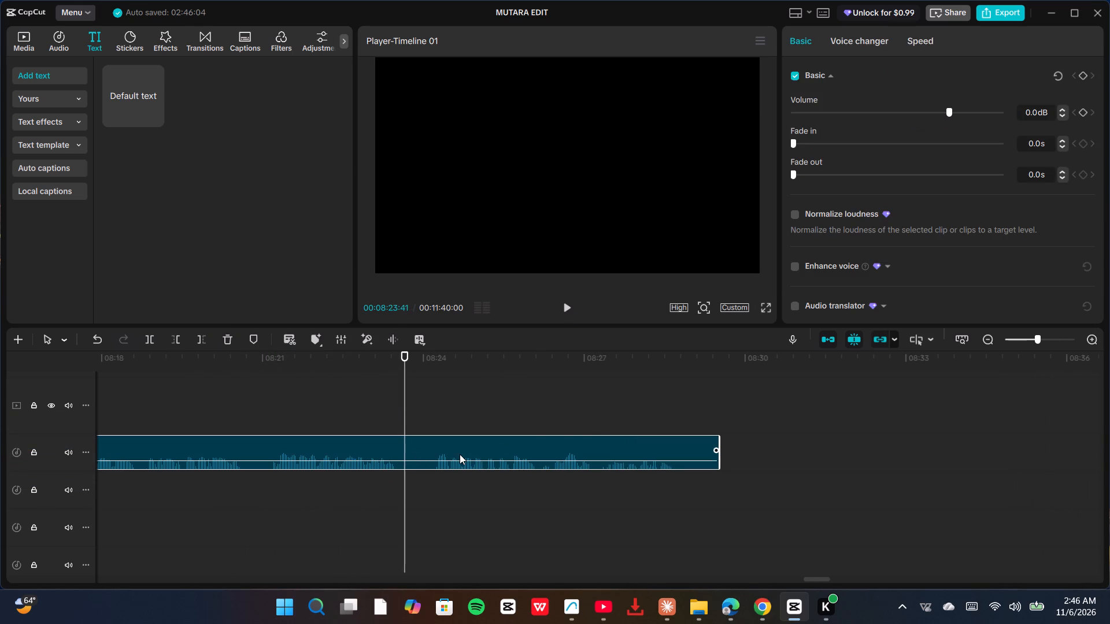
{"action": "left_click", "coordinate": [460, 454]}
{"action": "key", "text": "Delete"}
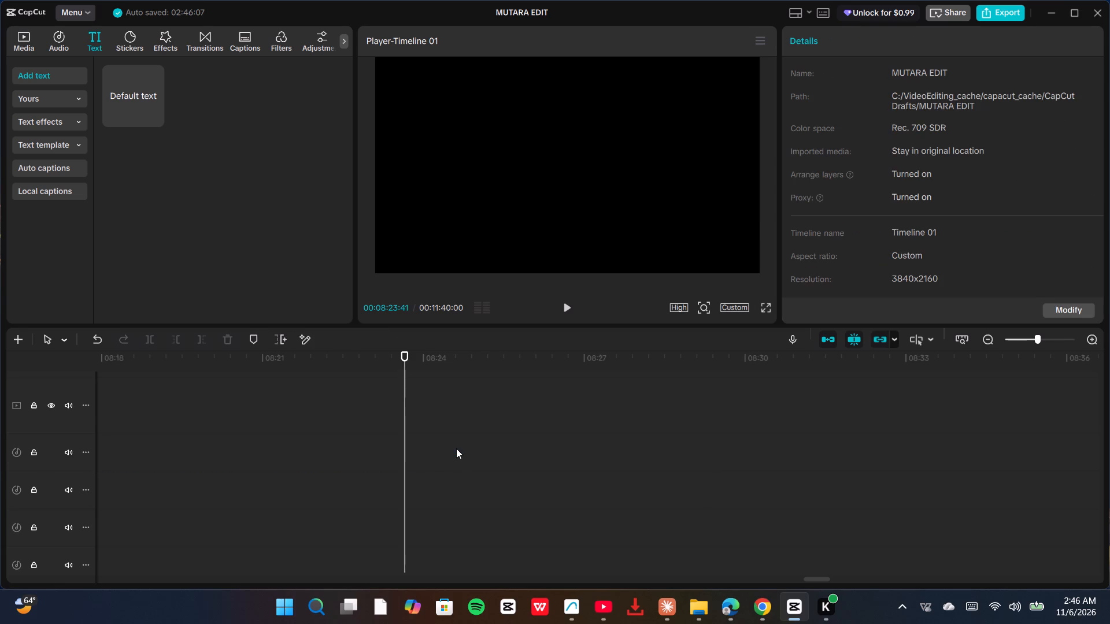
Listen to the opening of the Do It Like Me music after the last video clip.
{"action": "scroll", "coordinate": [379, 430], "scroll_direction": "down", "scroll_amount": 5, "text": "ctrl"}
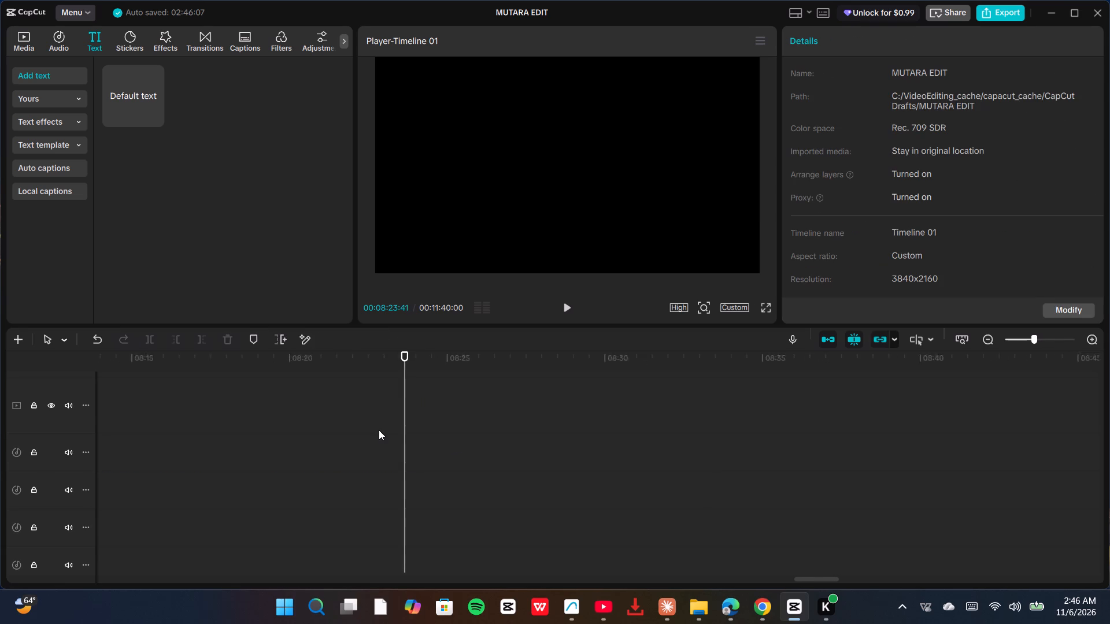
{"action": "scroll", "coordinate": [379, 430], "scroll_direction": "down", "scroll_amount": 12, "text": "ctrl"}
{"action": "scroll", "coordinate": [379, 436], "scroll_direction": "down", "scroll_amount": 15, "text": "ctrl"}
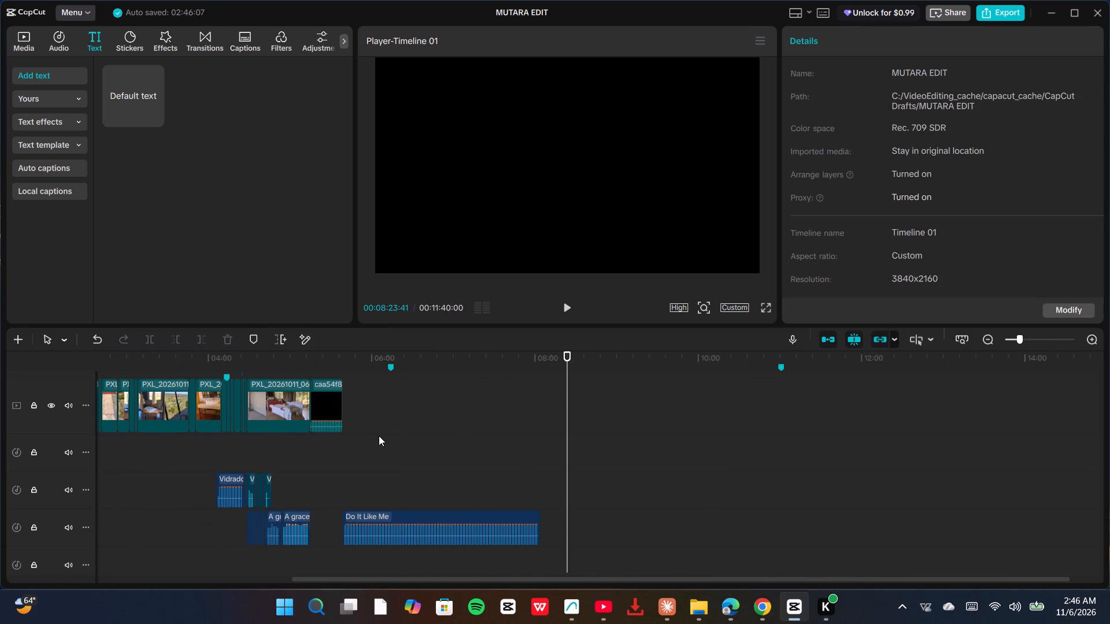
{"action": "scroll", "coordinate": [379, 436], "scroll_direction": "down", "scroll_amount": 2, "text": "ctrl"}
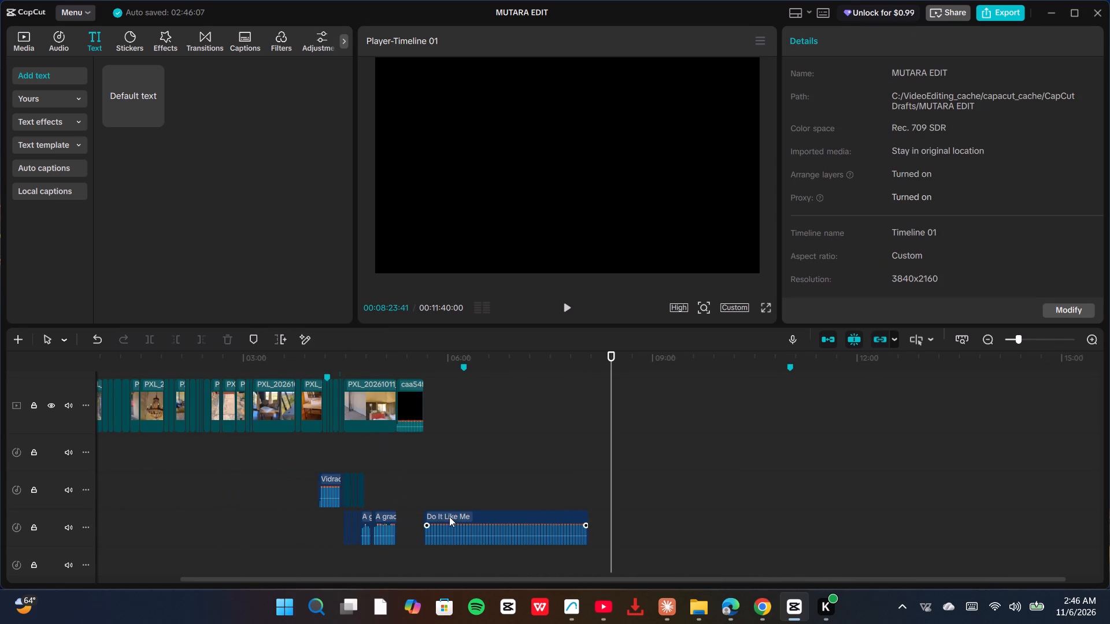
{"action": "left_click", "coordinate": [432, 499]}
{"action": "key", "text": "space"}
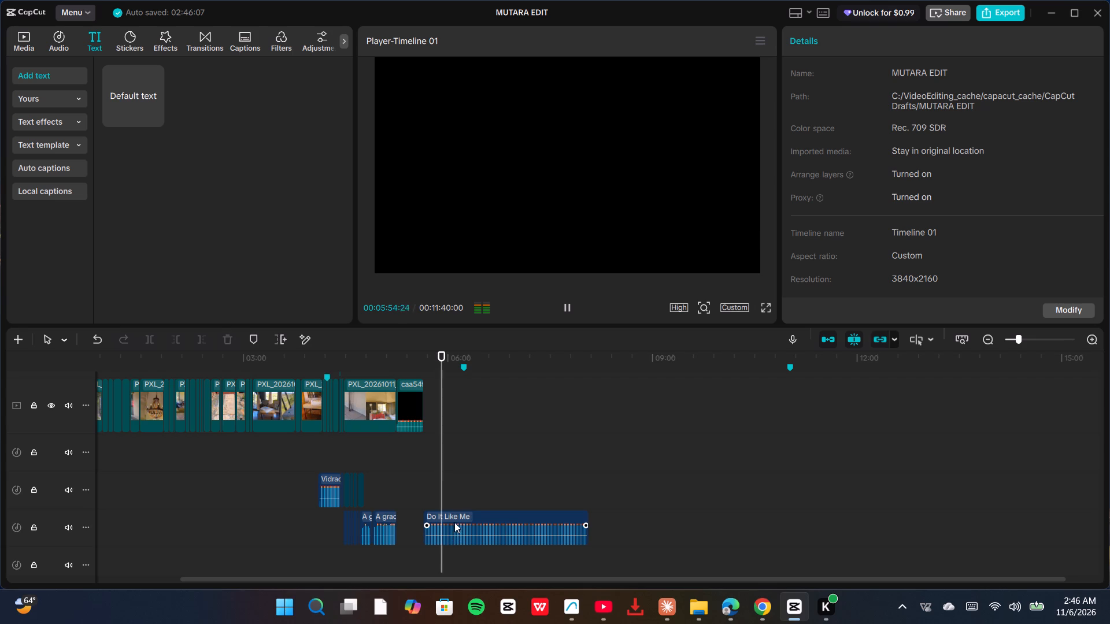
Play back the edit from 03:59 to review the footage and audio through the tent interior shots.
{"action": "left_click", "coordinate": [310, 451]}
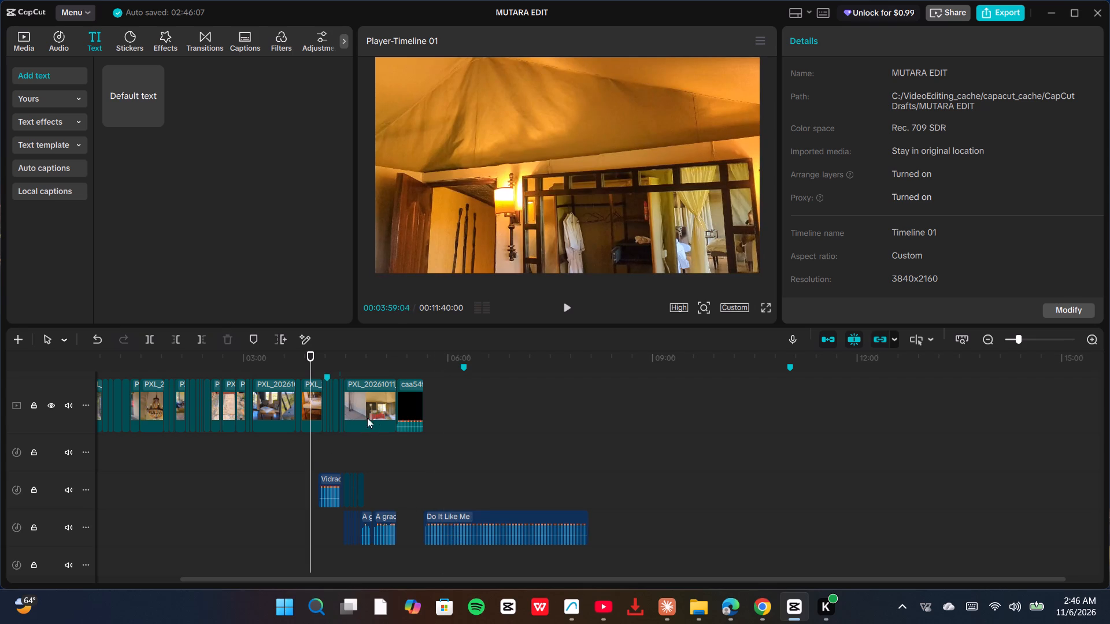
{"action": "key", "text": "space"}
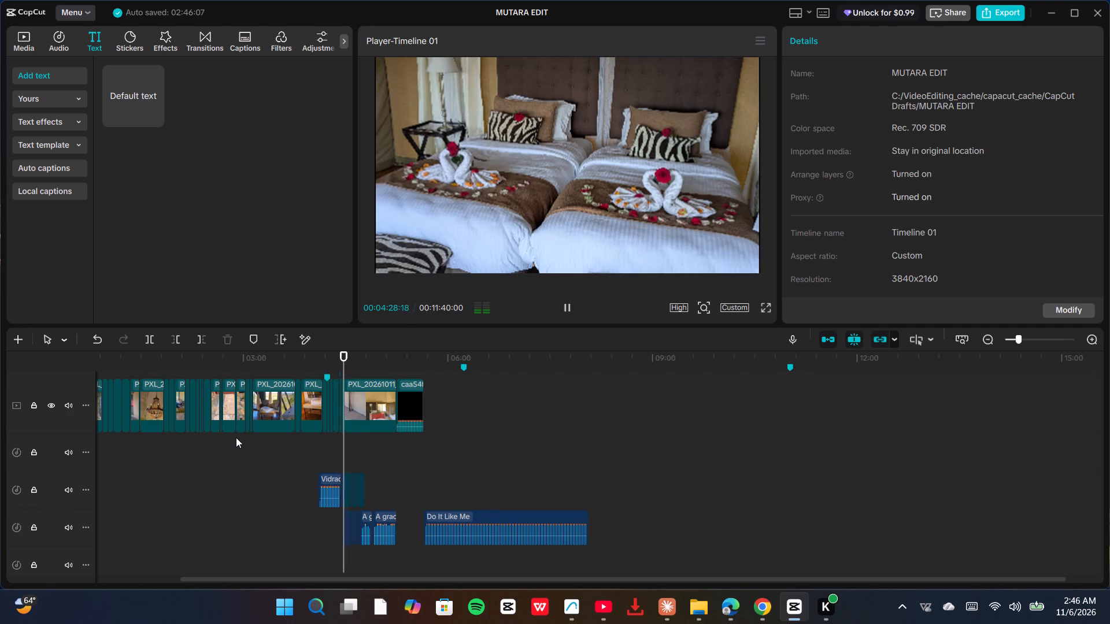
{"action": "right_click", "coordinate": [236, 437]}
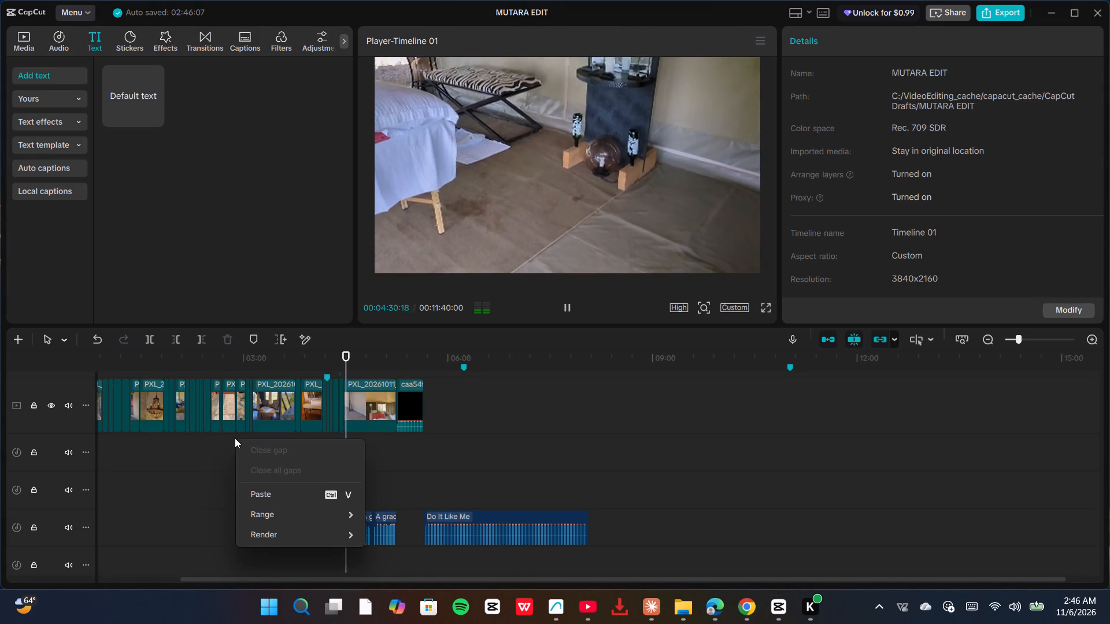
{"action": "left_click", "coordinate": [559, 421]}
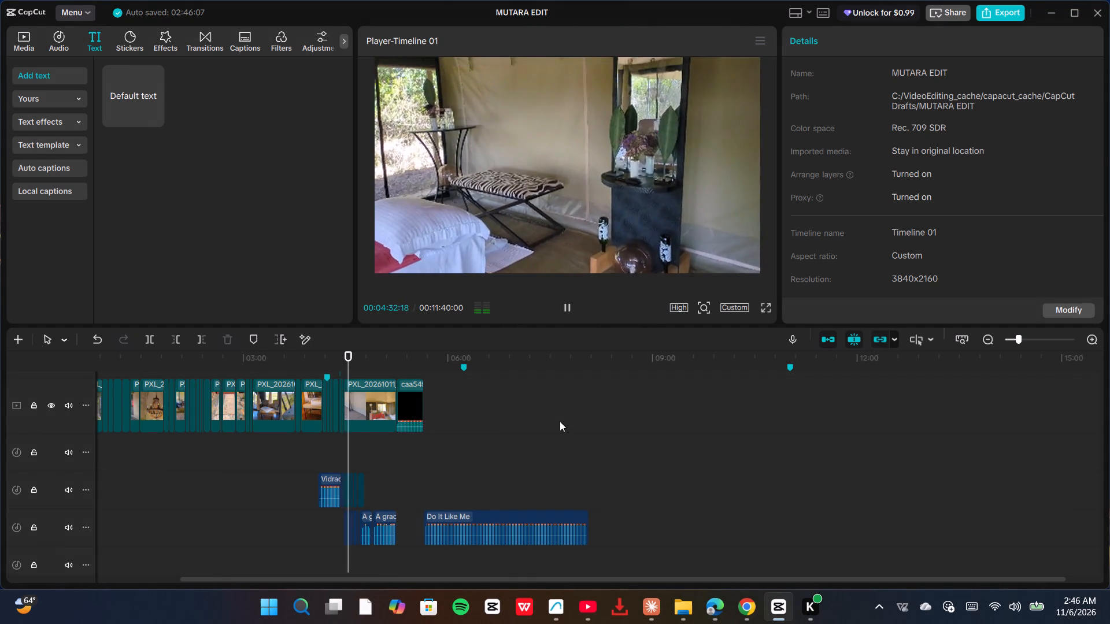
Move the Do It Like Me music earlier on its track so it ends where the Vidrado Em Você music begins.
{"action": "left_click_drag", "start_coordinate": [491, 515], "coordinate": [201, 520]}
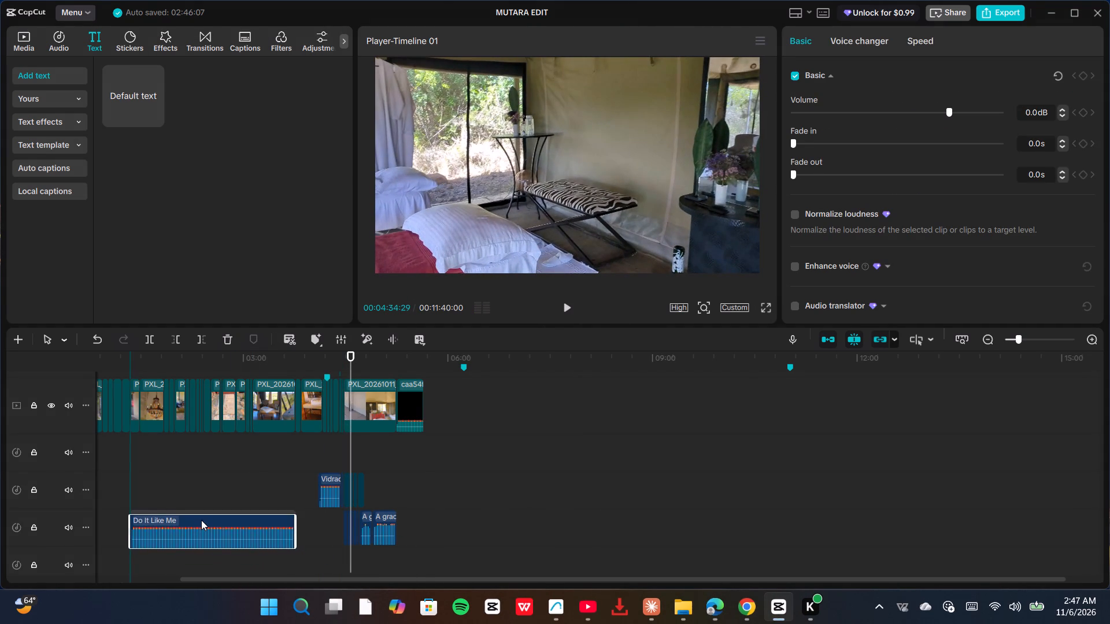
{"action": "left_click_drag", "start_coordinate": [201, 520], "coordinate": [220, 524]}
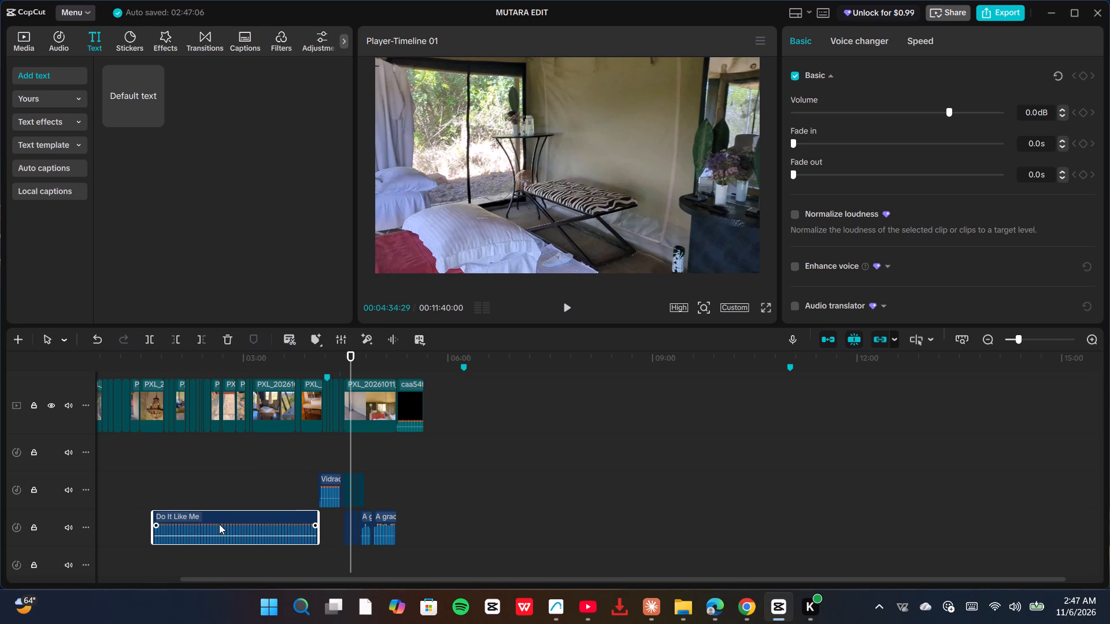
Play back a few seconds of the edit from 01:40, where the Do It Like Me music starts.
{"action": "left_click", "coordinate": [153, 463]}
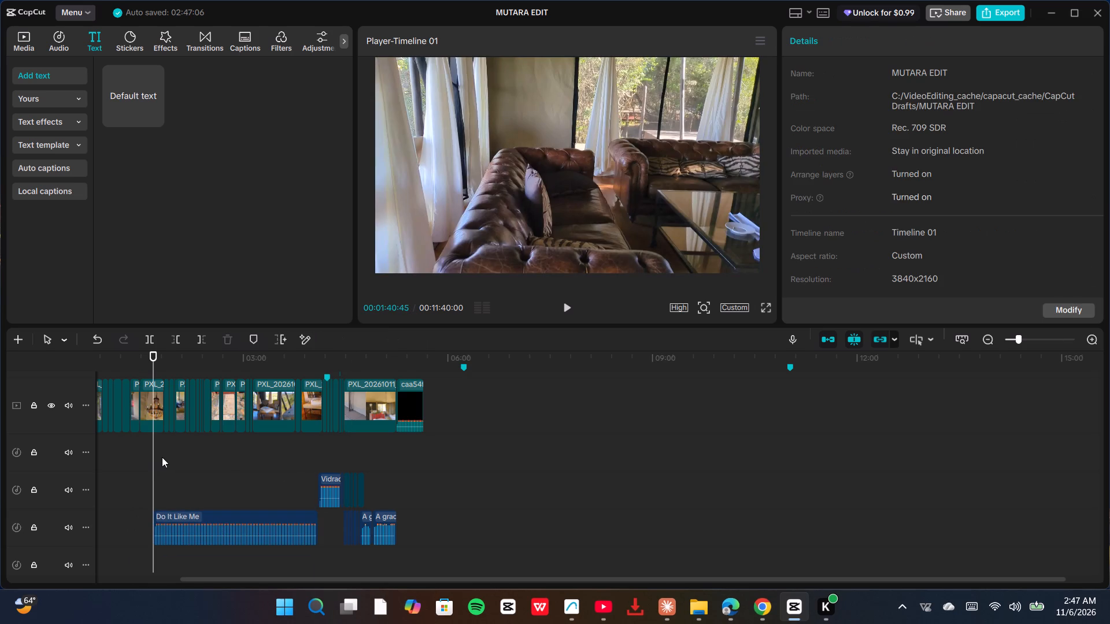
{"action": "key", "text": "space"}
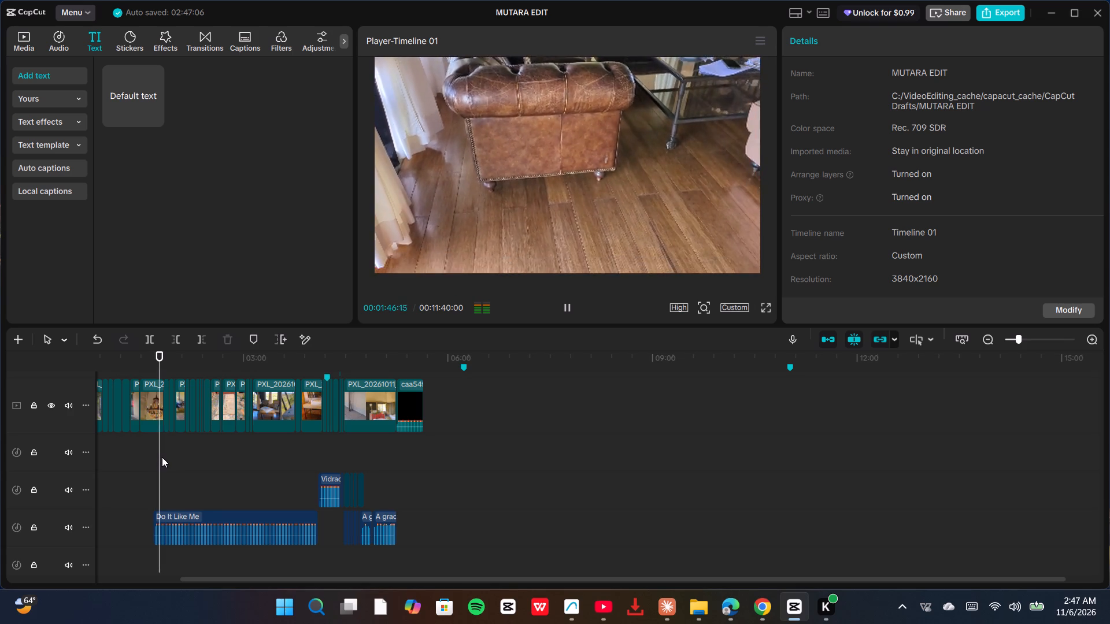
{"action": "key", "text": "space"}
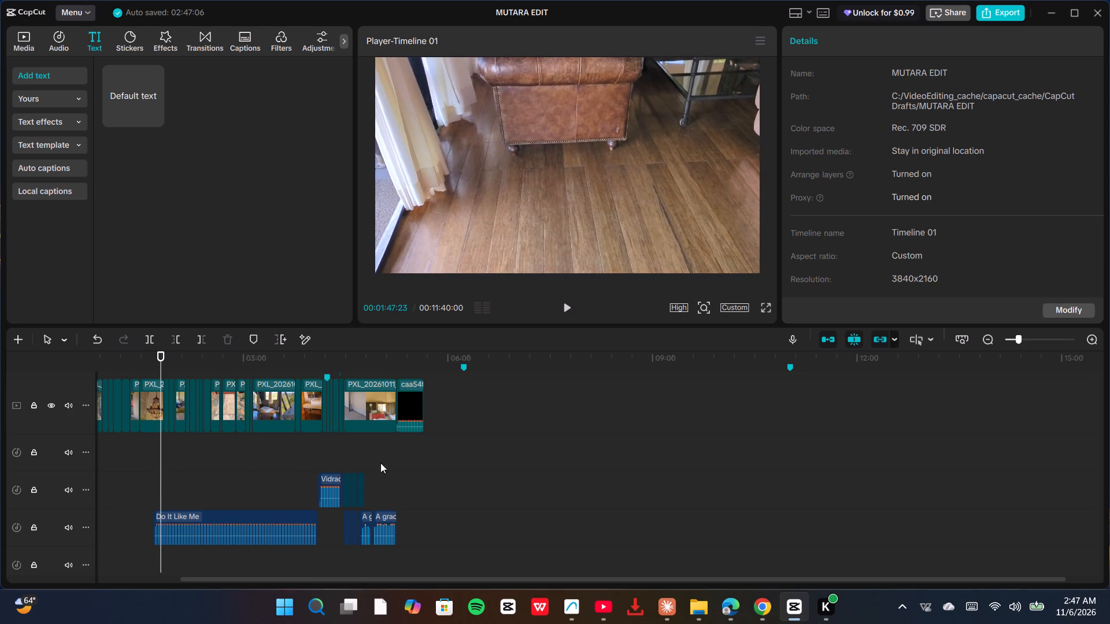
Record a voiceover take about 22 seconds long, starting at the end of the last video clip at 05:38.
{"action": "left_click", "coordinate": [430, 457]}
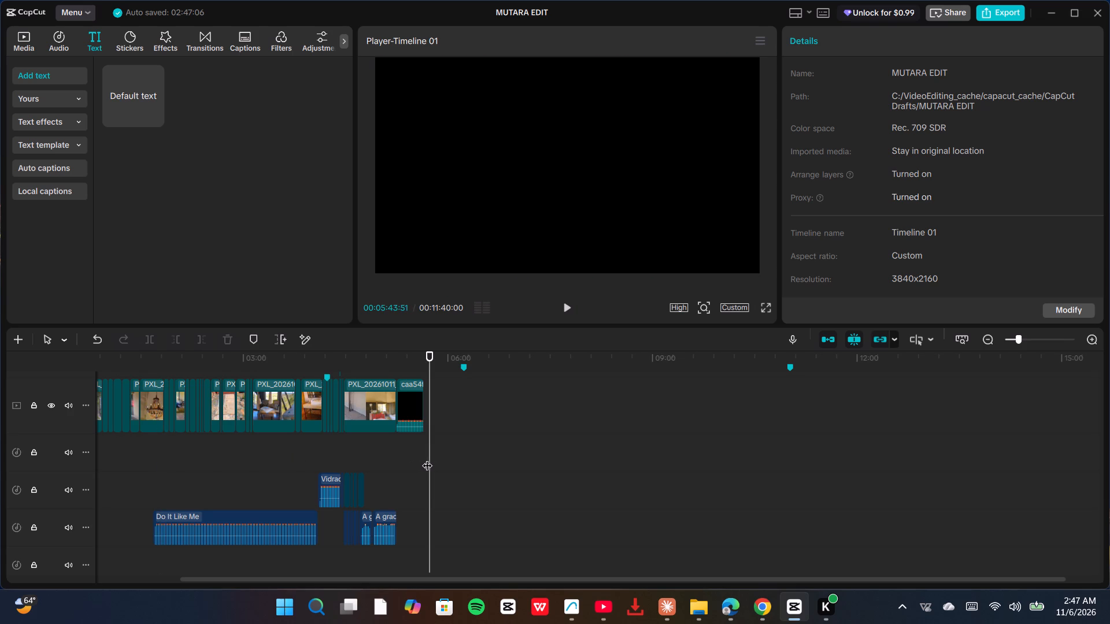
{"action": "left_click_drag", "start_coordinate": [434, 459], "coordinate": [433, 459]}
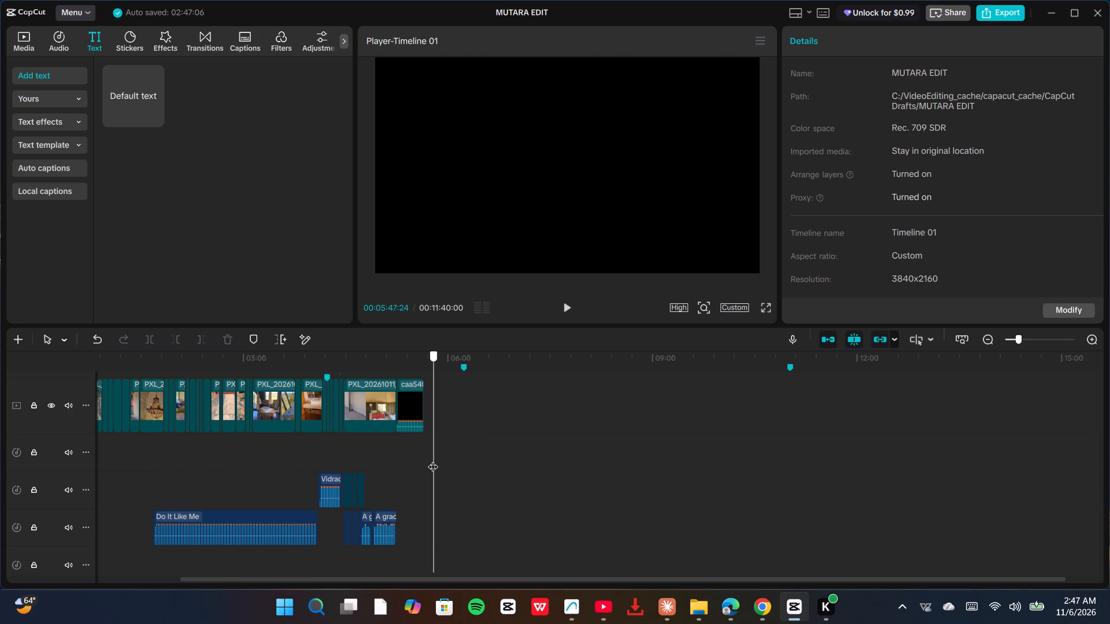
{"action": "left_click_drag", "start_coordinate": [433, 459], "coordinate": [422, 463]}
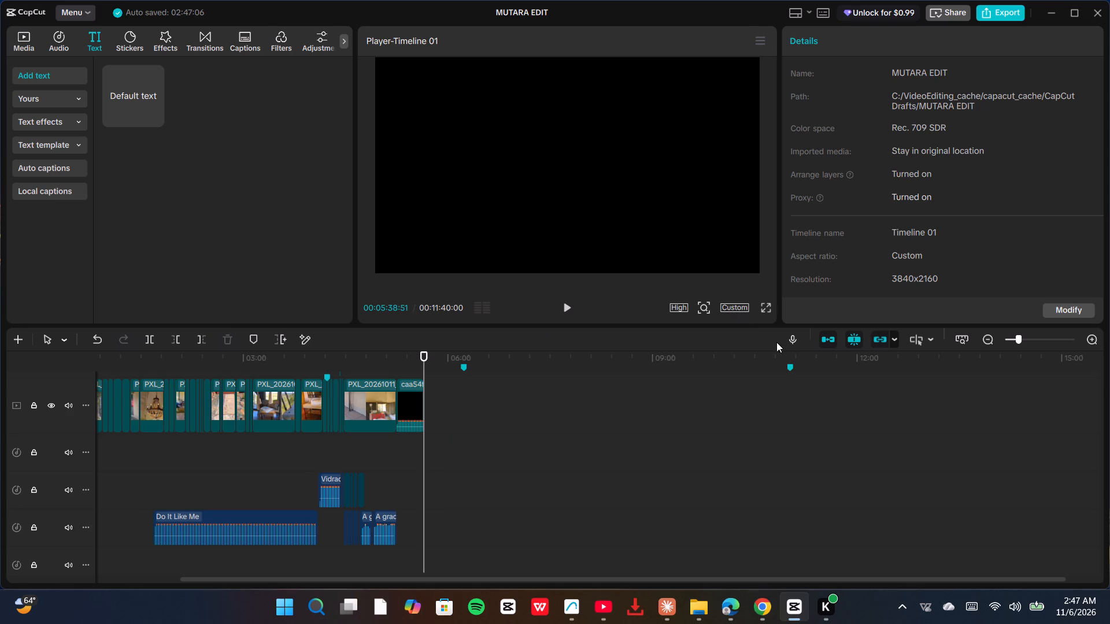
{"action": "left_click", "coordinate": [792, 339]}
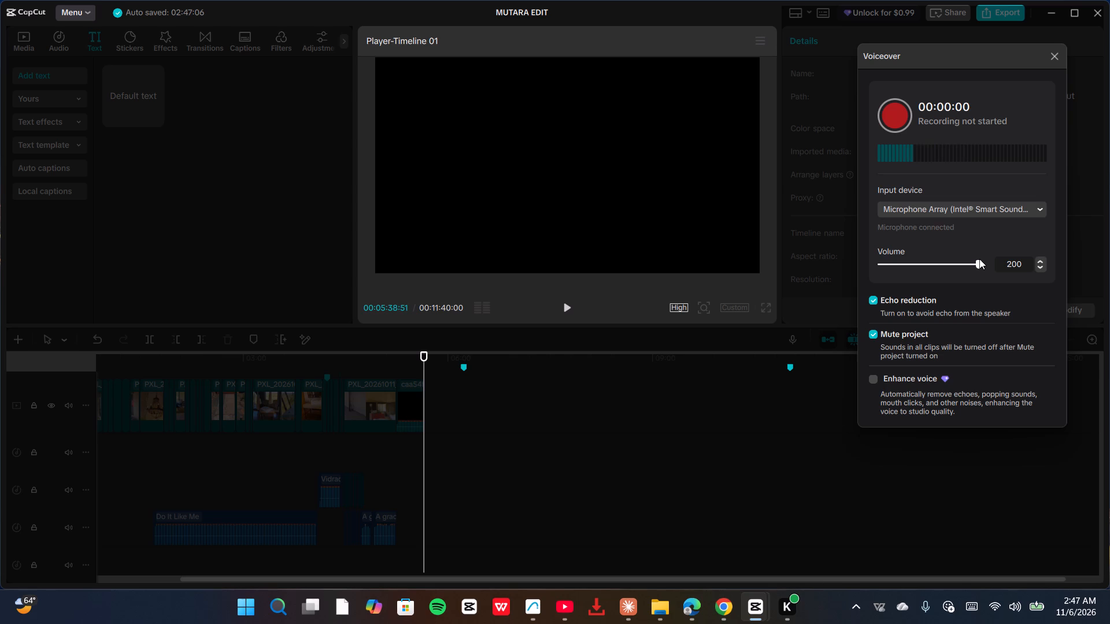
{"action": "key", "text": "space"}
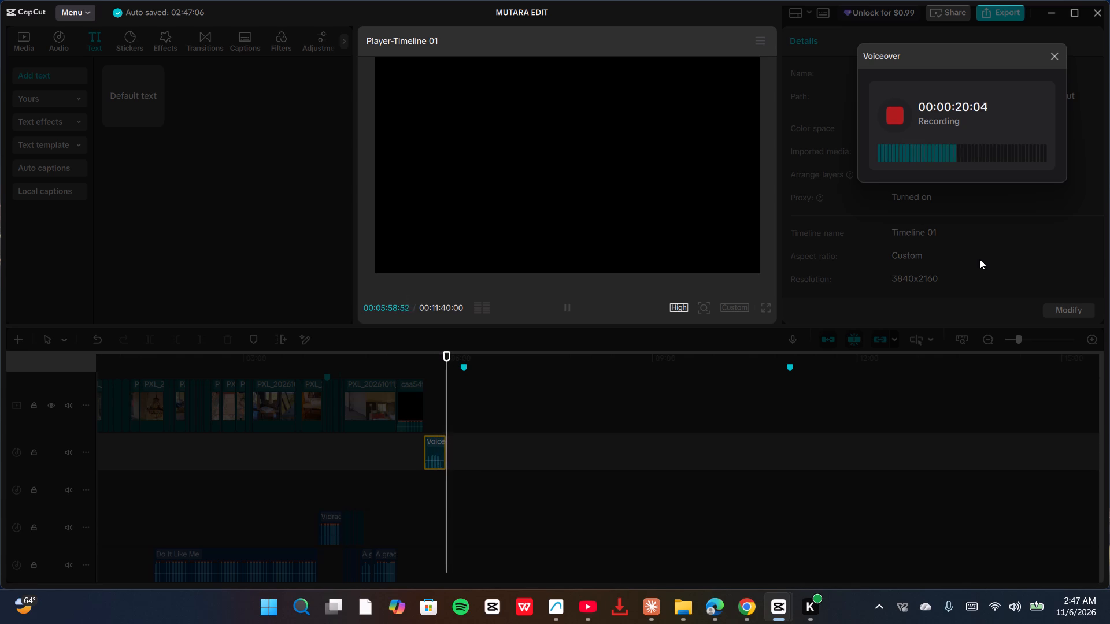
{"action": "key", "text": "space"}
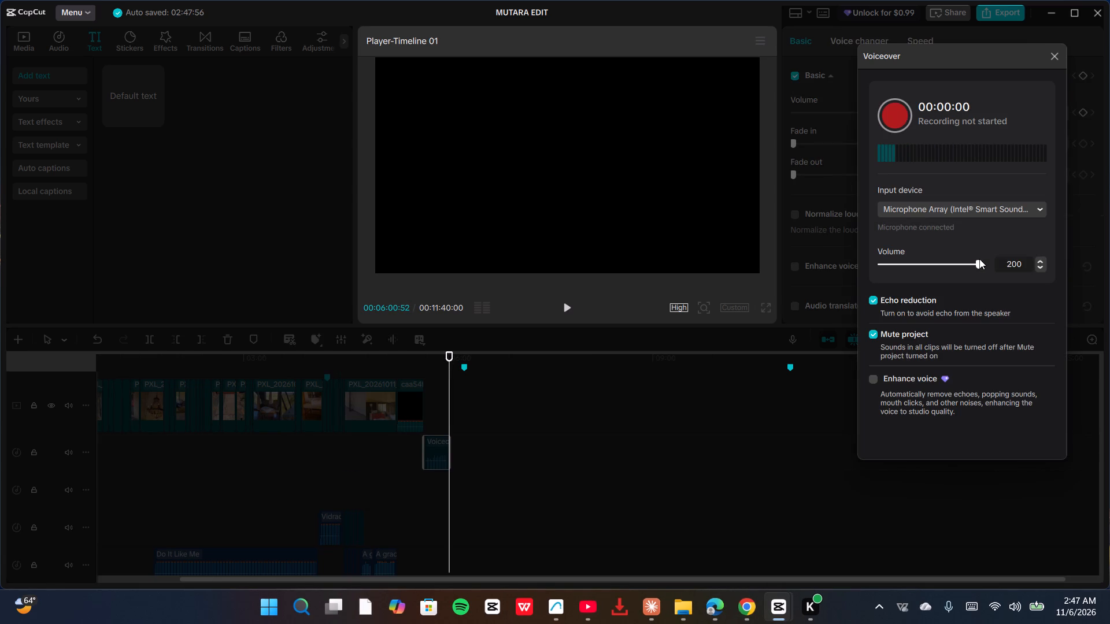
Record five more voiceover takes back to back from 06:00 to about 07:07, and close the voiceover recorder.
{"action": "key", "text": "space"}
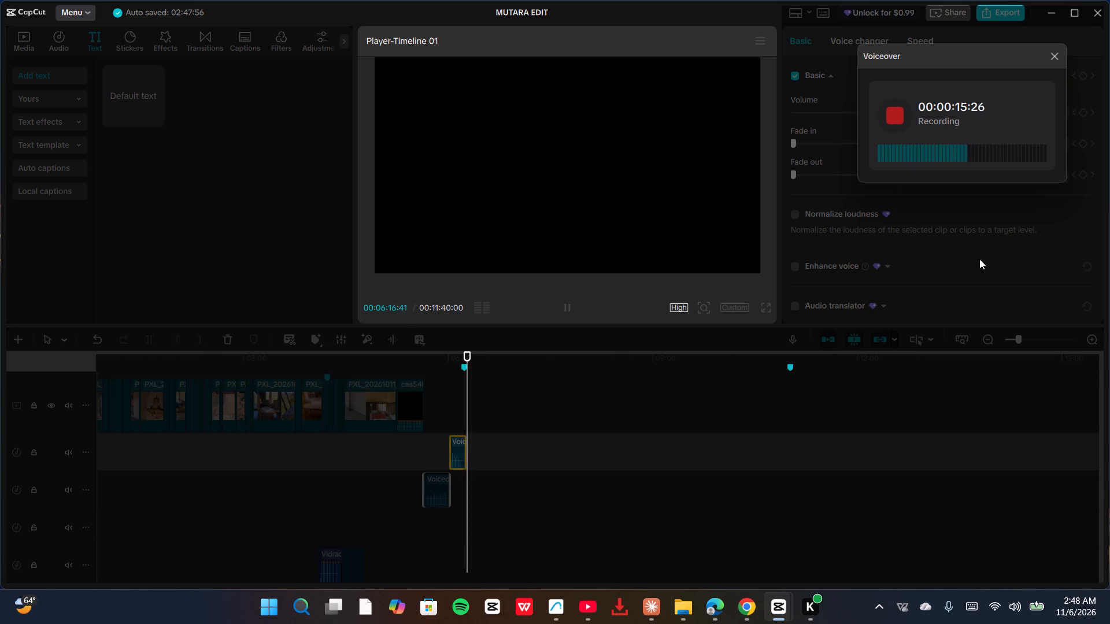
{"action": "key", "text": "space"}
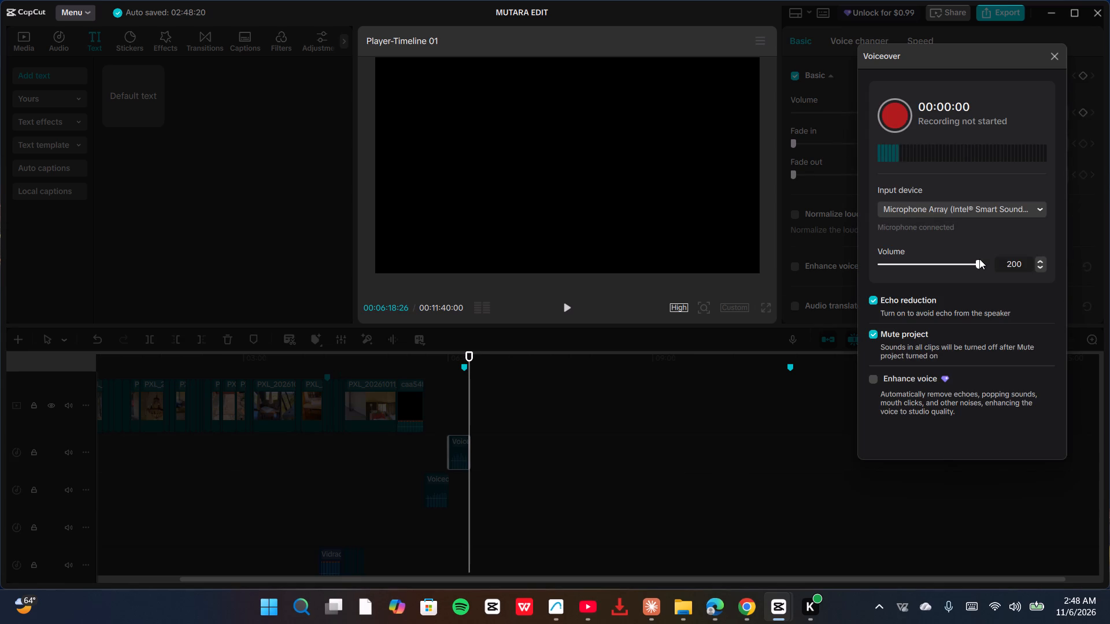
{"action": "key", "text": "space"}
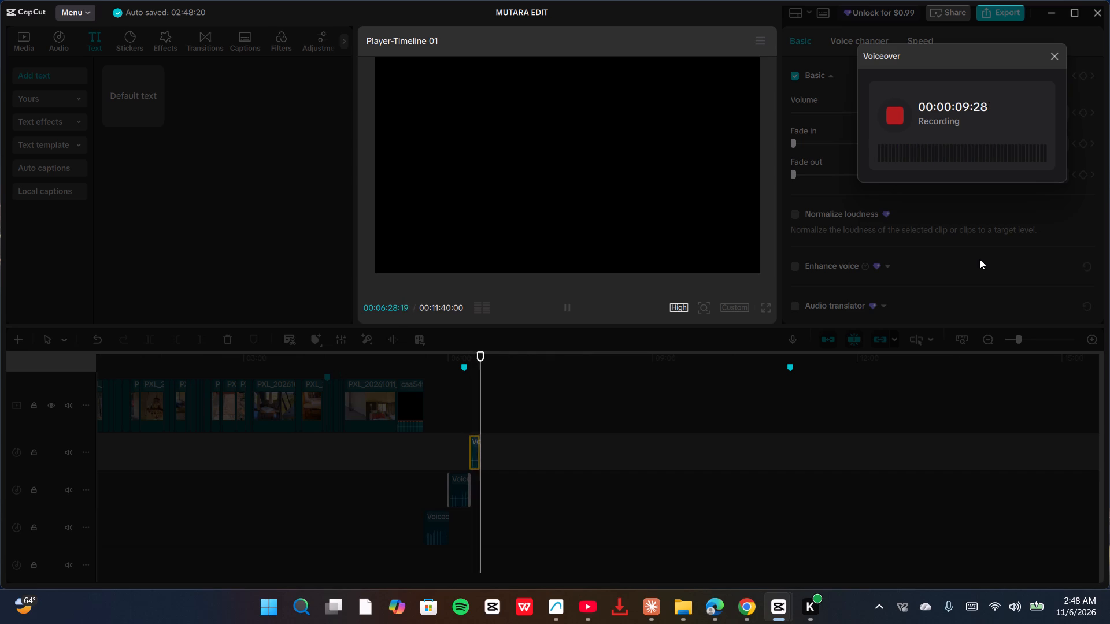
{"action": "key", "text": "space"}
{"action": "key", "text": "space"}
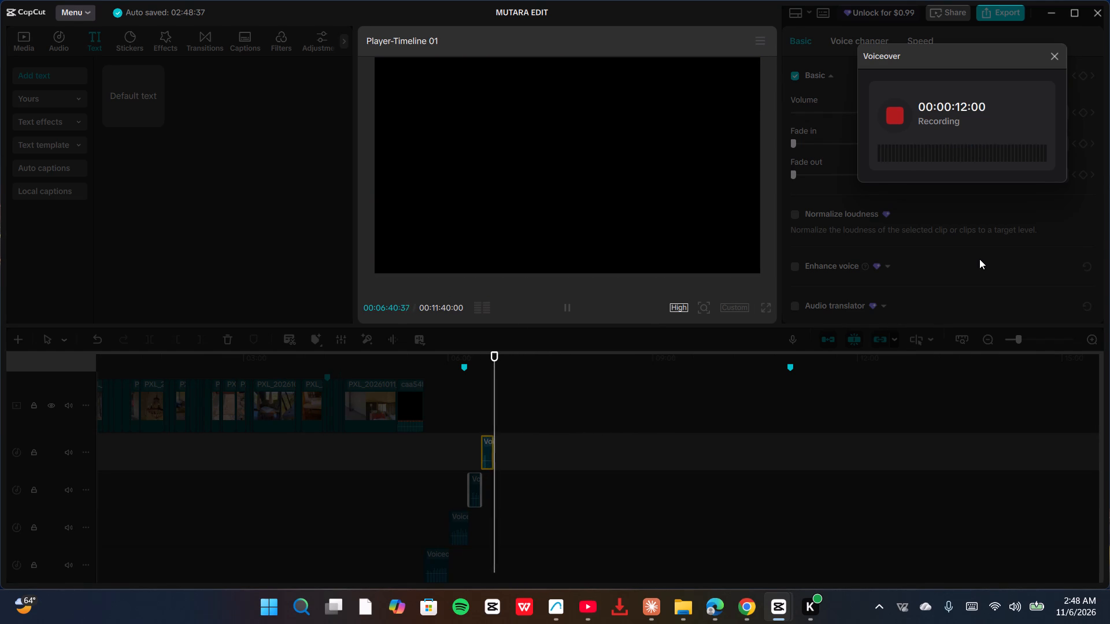
{"action": "key", "text": "space"}
{"action": "key", "text": "space"}
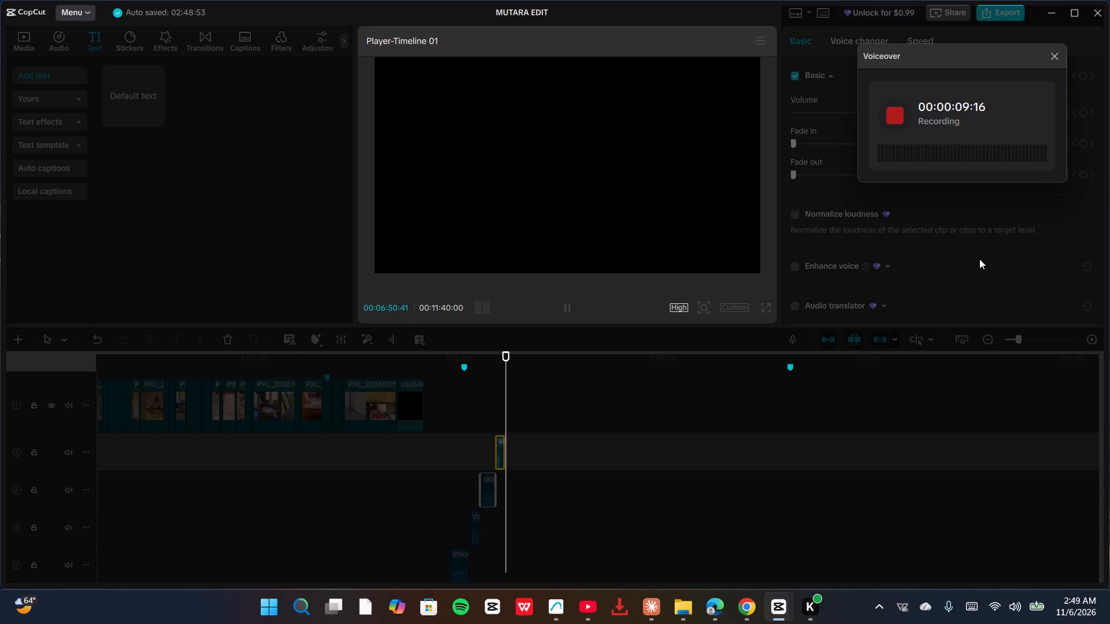
{"action": "key", "text": "space"}
{"action": "key", "text": "space"}
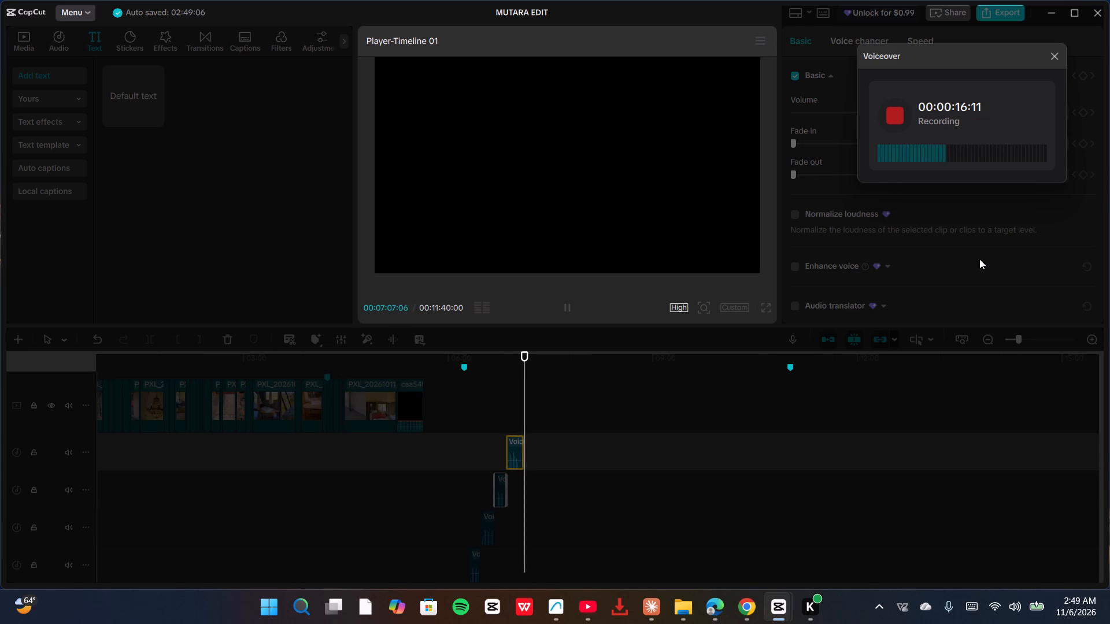
{"action": "key", "text": "space"}
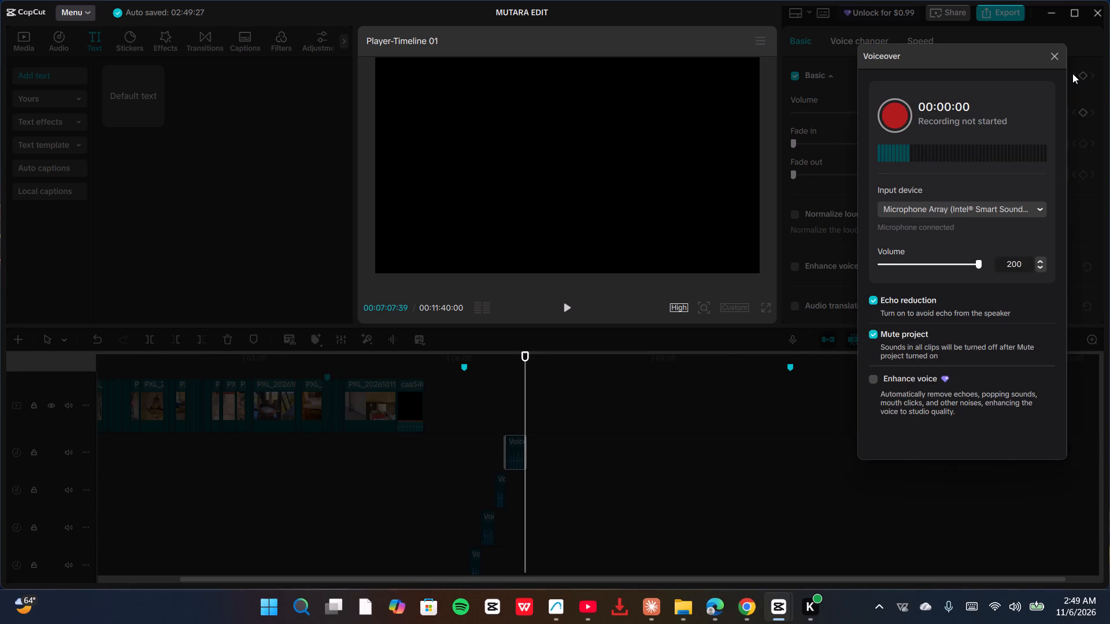
{"action": "left_click", "coordinate": [1058, 55]}
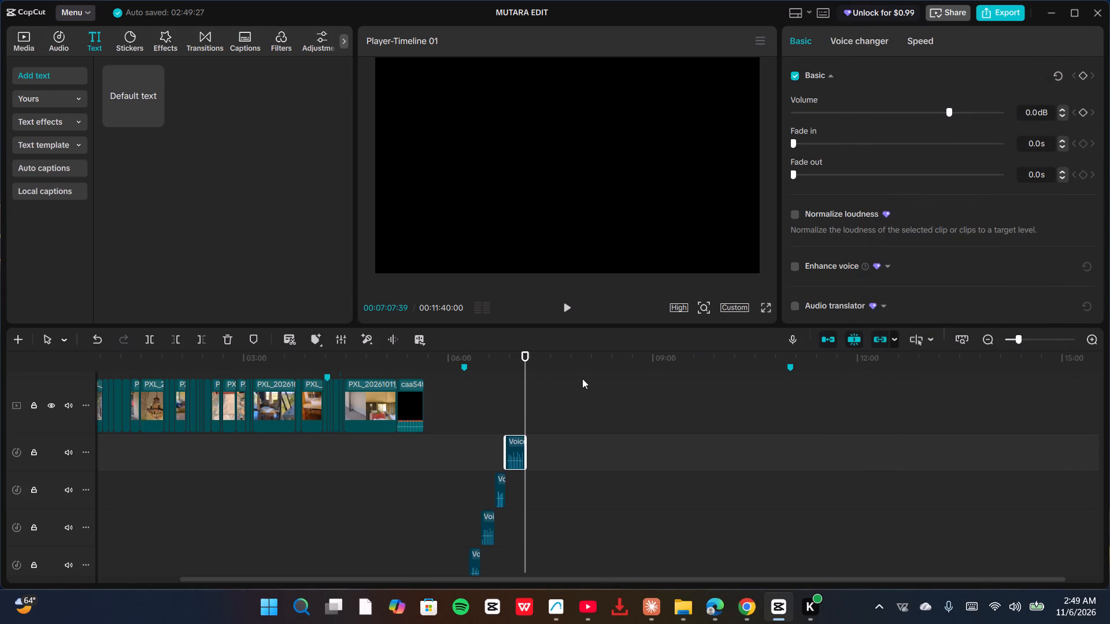
Listen back to the last two voiceover takes from about 06:46 and return the playhead to the end of the final take.
{"action": "left_click", "coordinate": [504, 407]}
{"action": "key", "text": "space"}
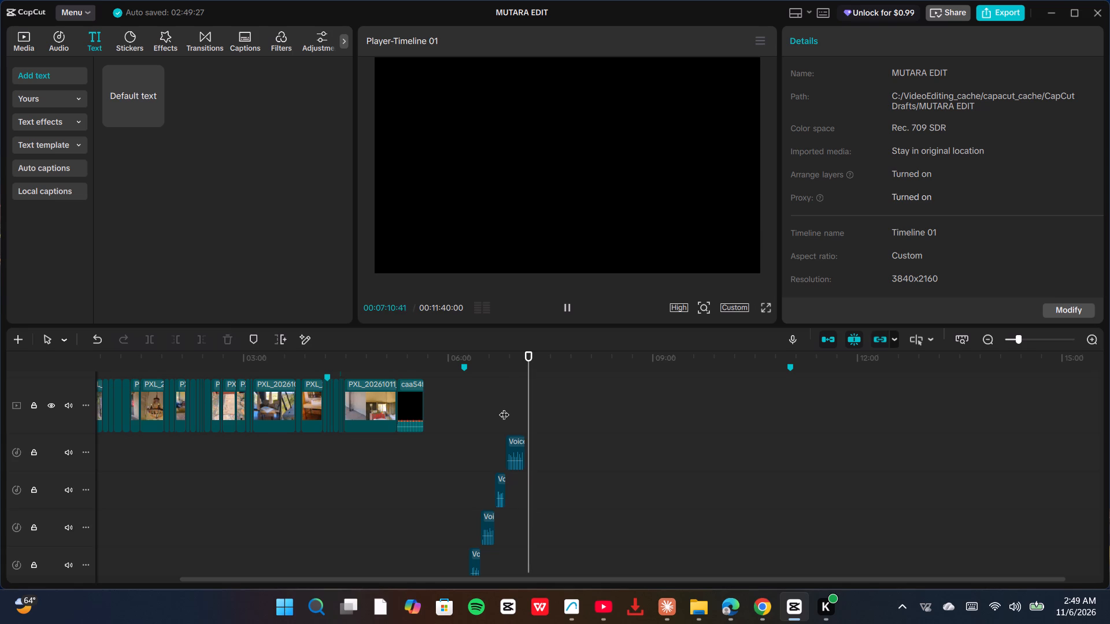
{"action": "key", "text": "space"}
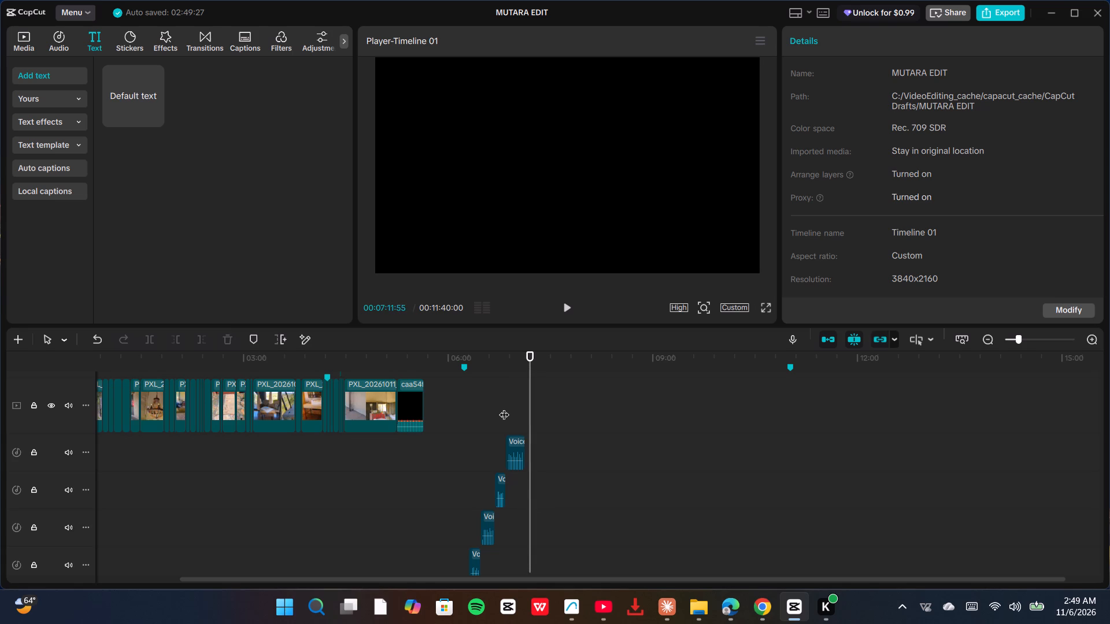
{"action": "left_click", "coordinate": [501, 421]}
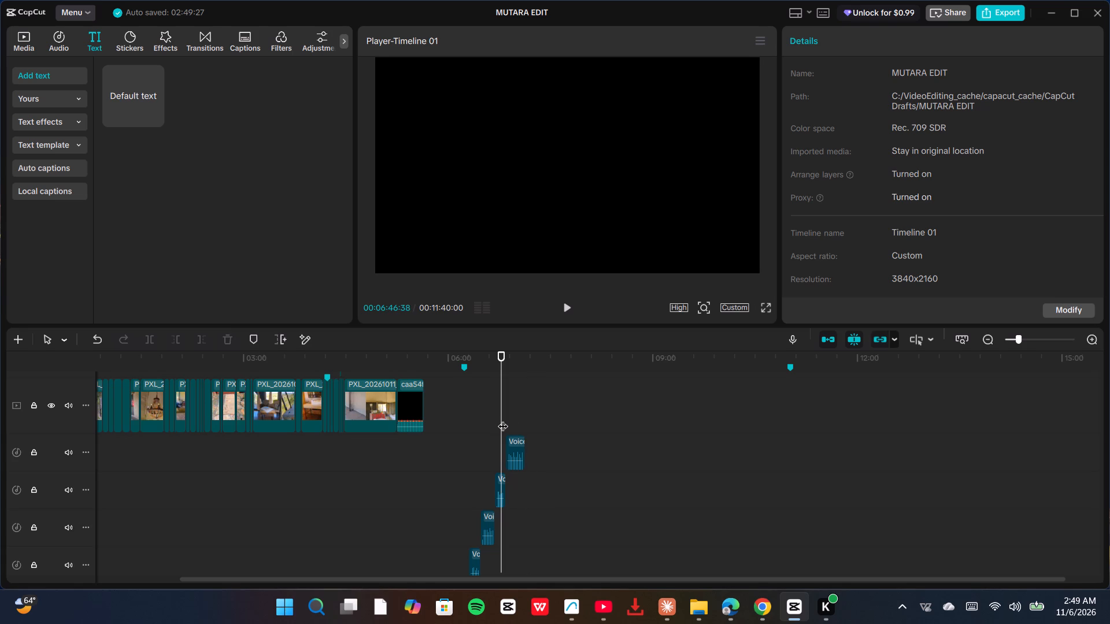
{"action": "key", "text": "space"}
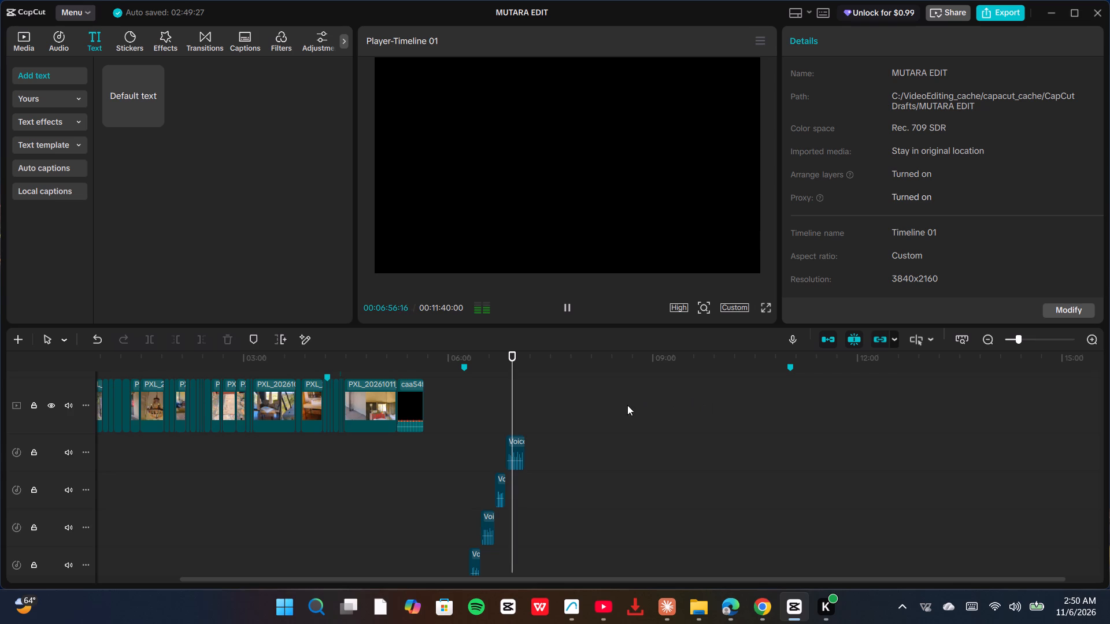
{"action": "left_click", "coordinate": [534, 410]}
{"action": "left_click", "coordinate": [524, 409]}
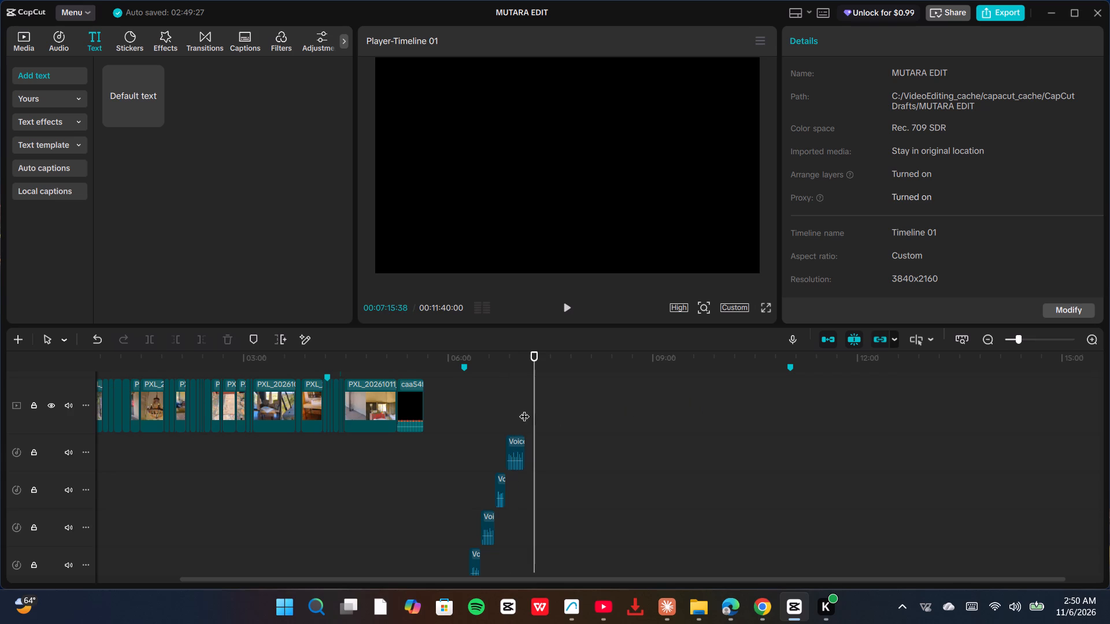
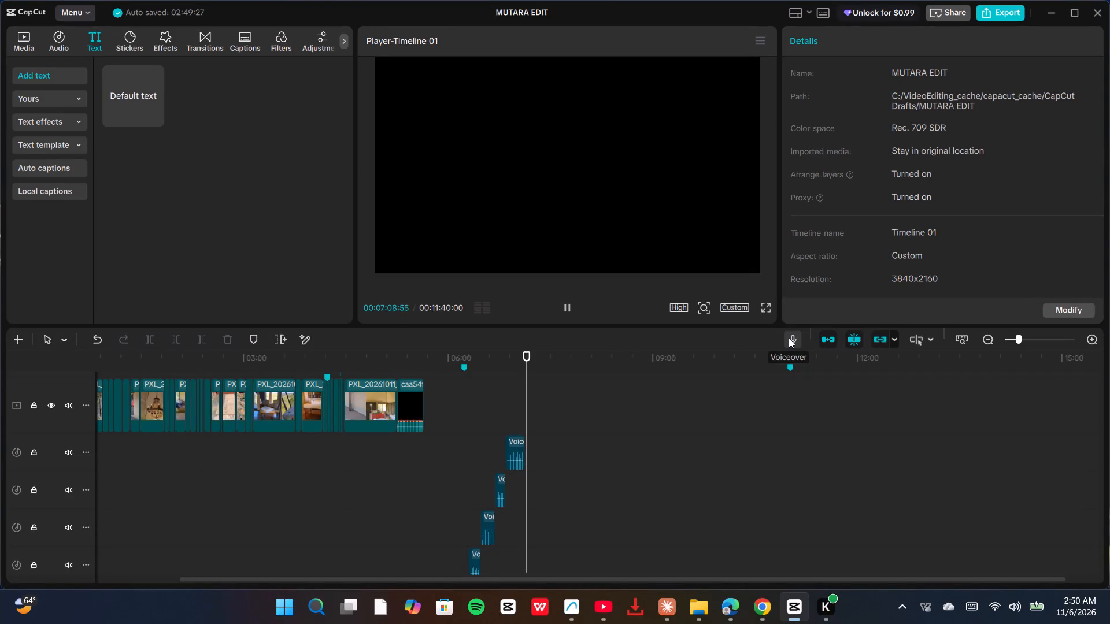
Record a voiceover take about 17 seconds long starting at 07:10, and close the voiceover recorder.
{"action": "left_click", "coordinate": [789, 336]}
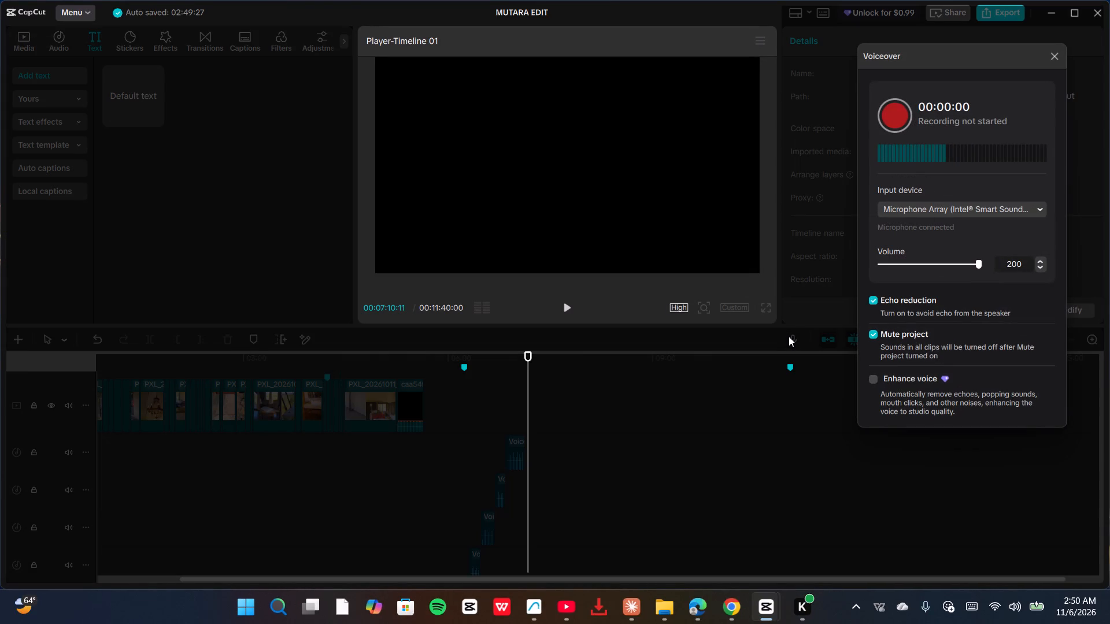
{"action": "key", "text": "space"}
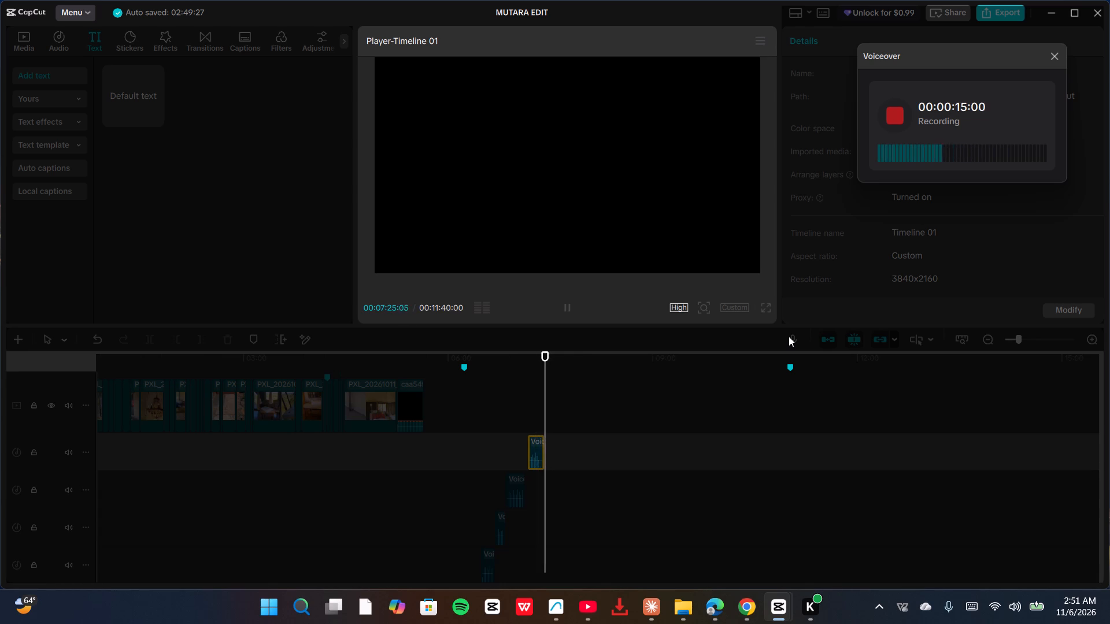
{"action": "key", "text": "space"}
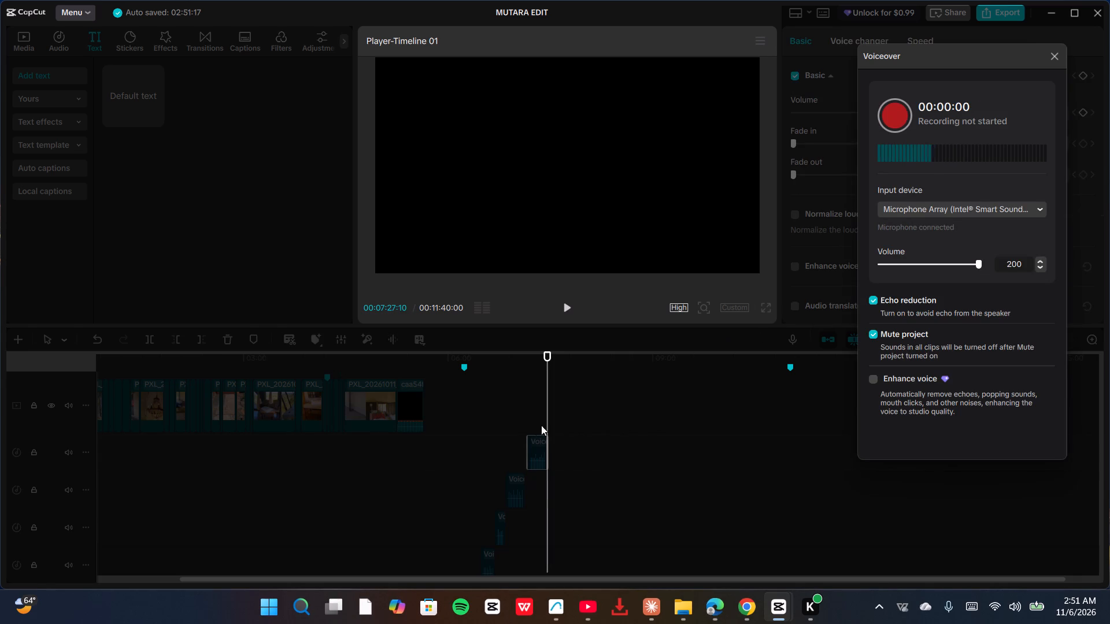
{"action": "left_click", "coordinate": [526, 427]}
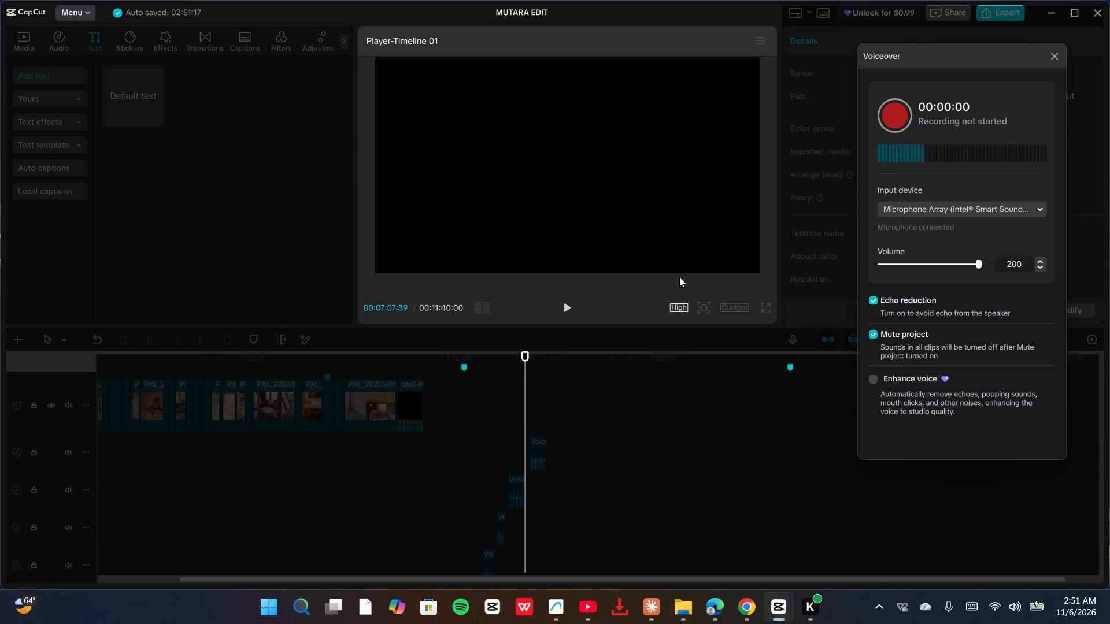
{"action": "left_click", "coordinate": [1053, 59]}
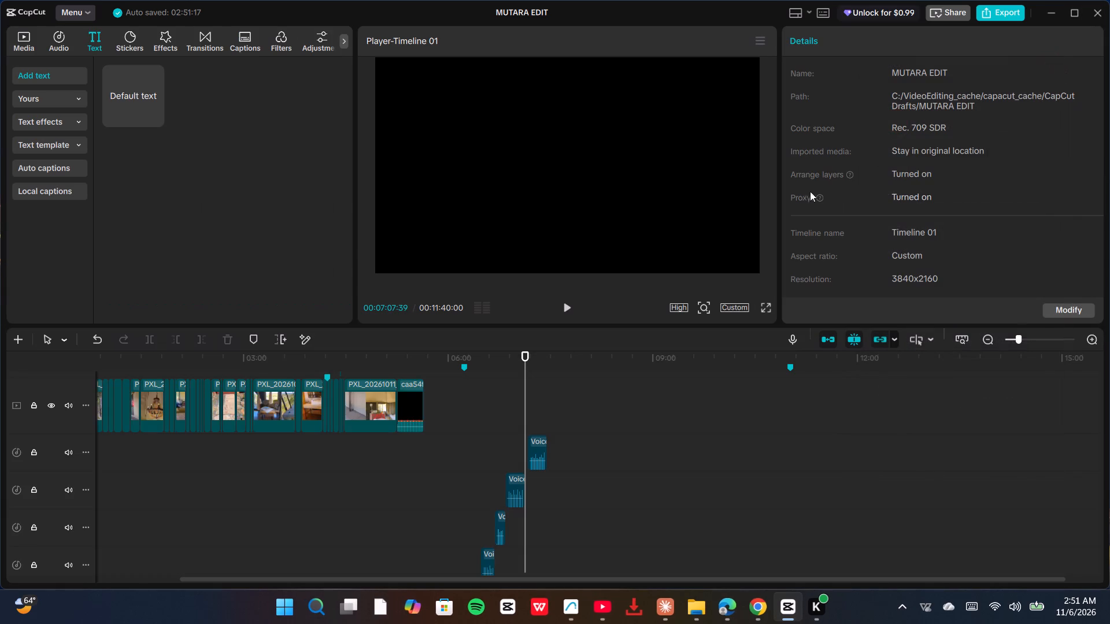
Listen back to the new voiceover take, playing from about 07:07.
{"action": "key", "text": "space"}
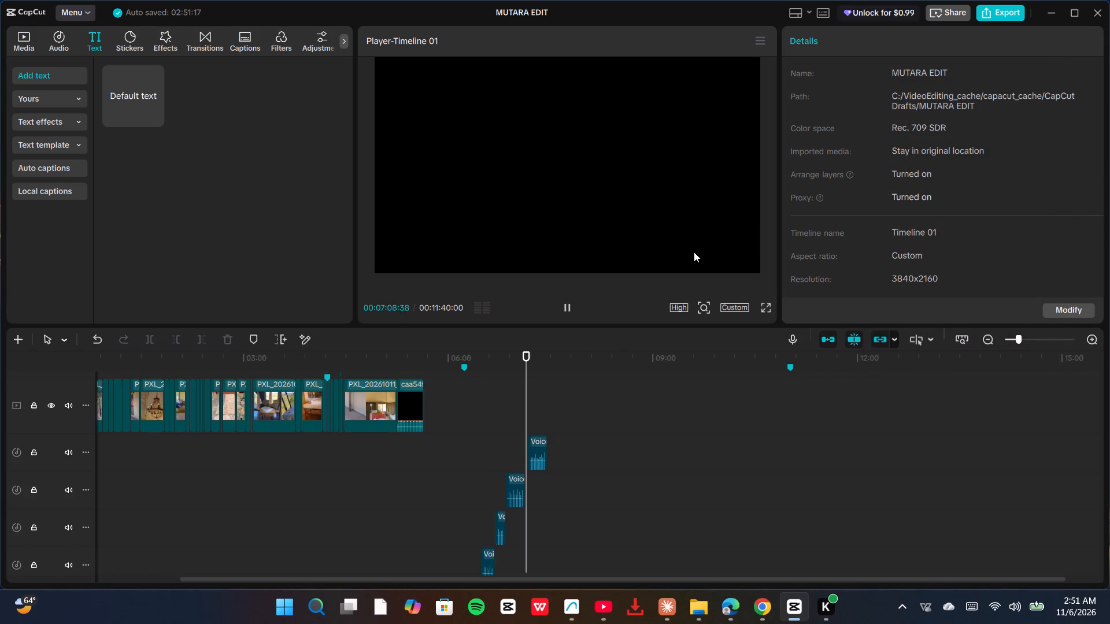
{"action": "key", "text": "space"}
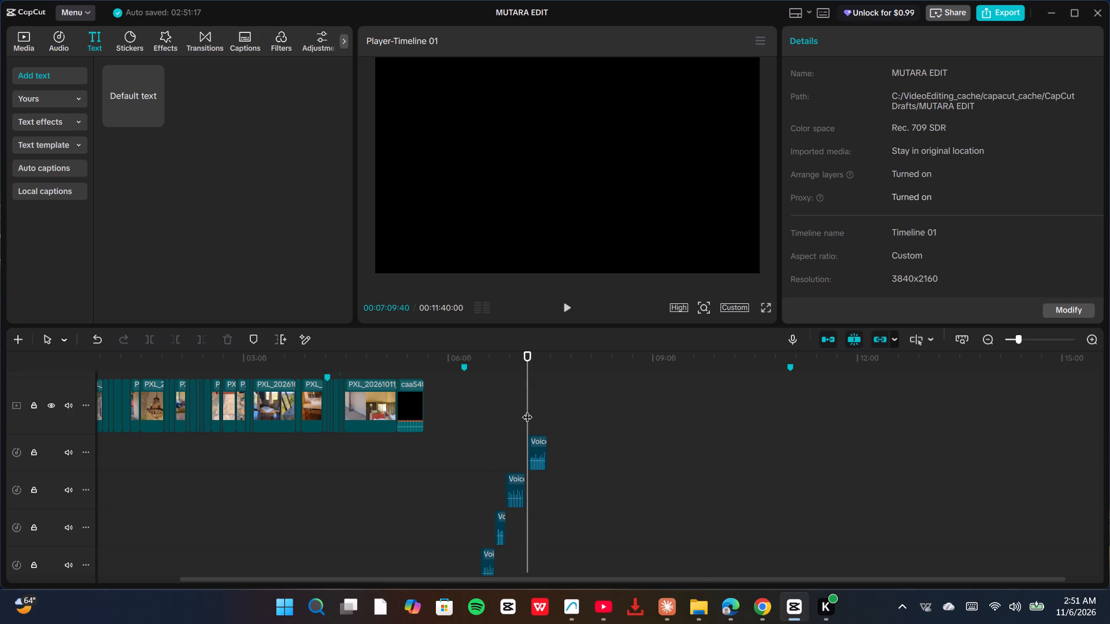
{"action": "key", "text": "space"}
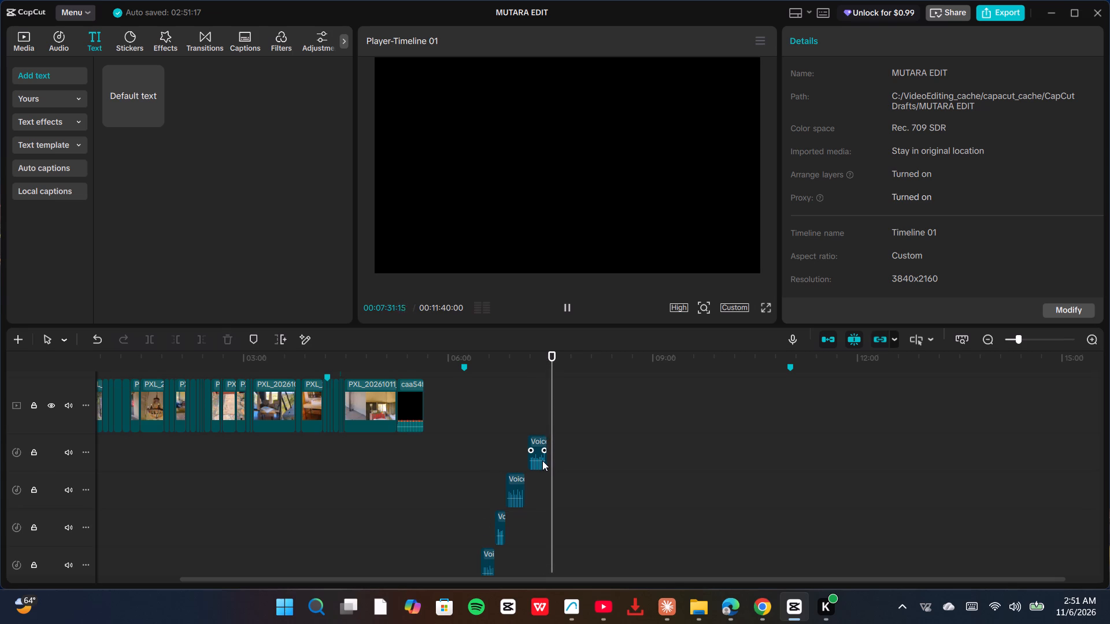
Delete all seven voiceover takes that follow the last main-track clip, between about 05:38 and 07:27.
{"action": "scroll", "coordinate": [542, 460], "scroll_direction": "down", "scroll_amount": 10}
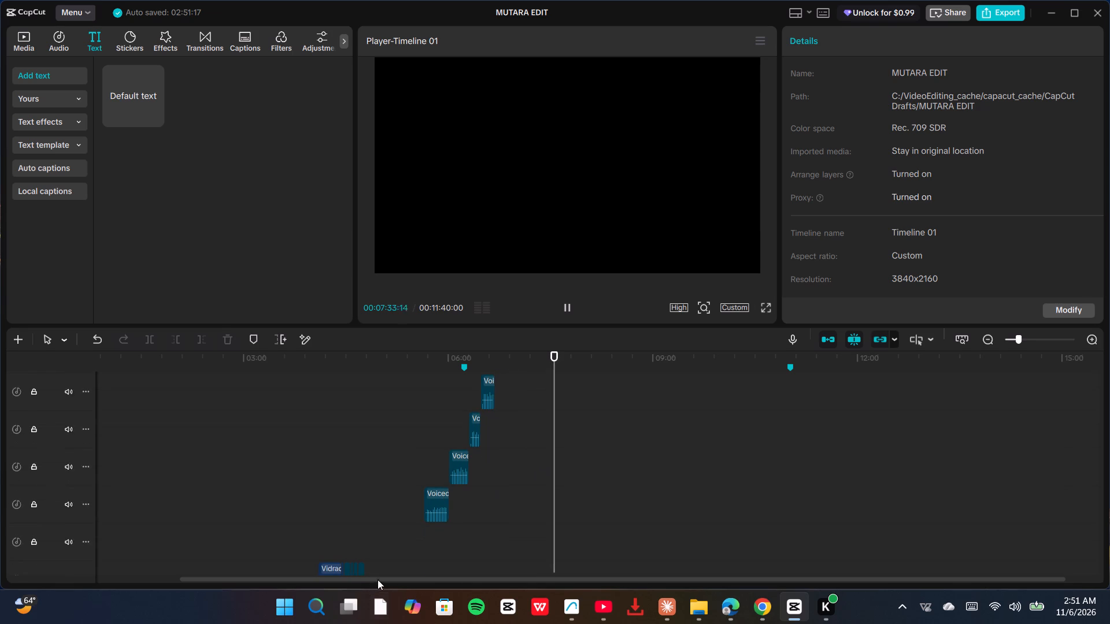
{"action": "scroll", "coordinate": [382, 575], "scroll_direction": "down", "scroll_amount": 1}
{"action": "left_click_drag", "start_coordinate": [413, 528], "coordinate": [560, 376]}
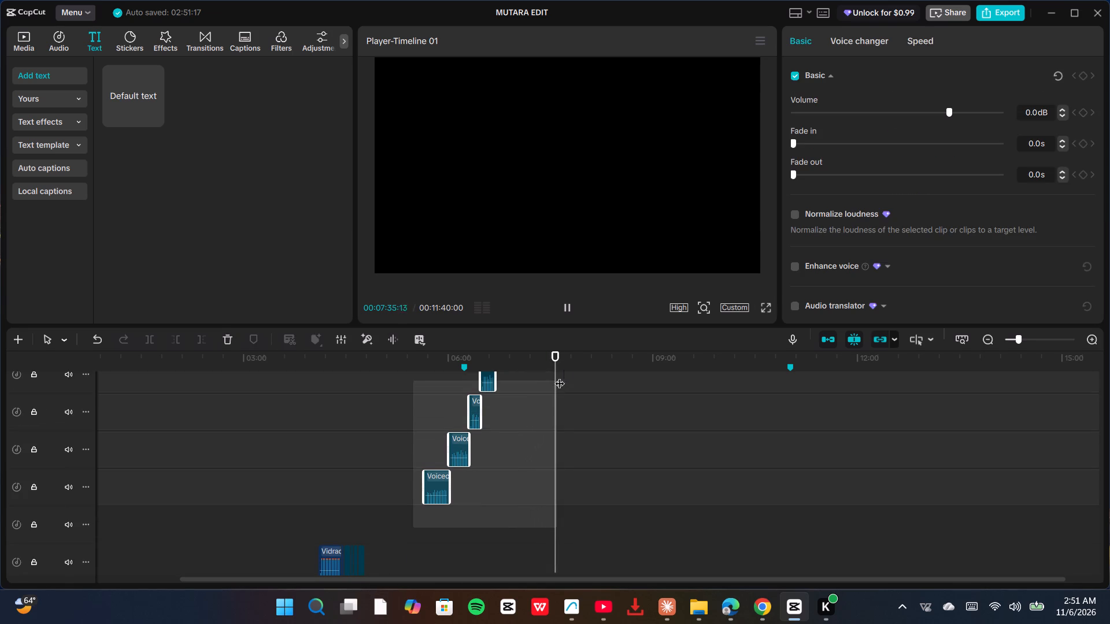
{"action": "left_click_drag", "start_coordinate": [560, 376], "coordinate": [576, 315]}
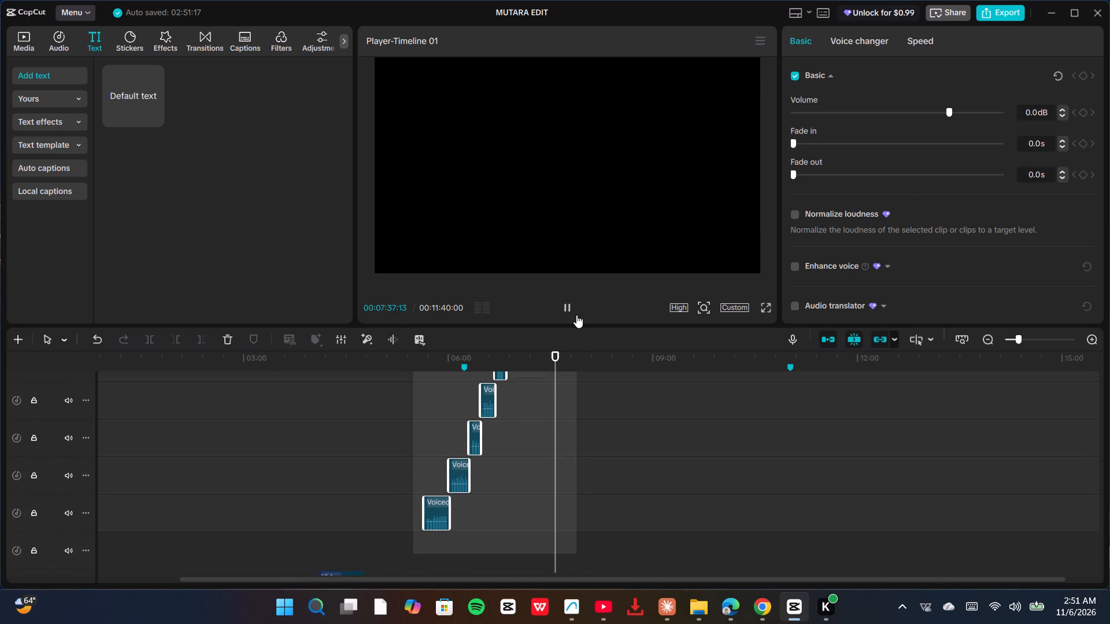
{"action": "left_click_drag", "start_coordinate": [576, 315], "coordinate": [547, 280]}
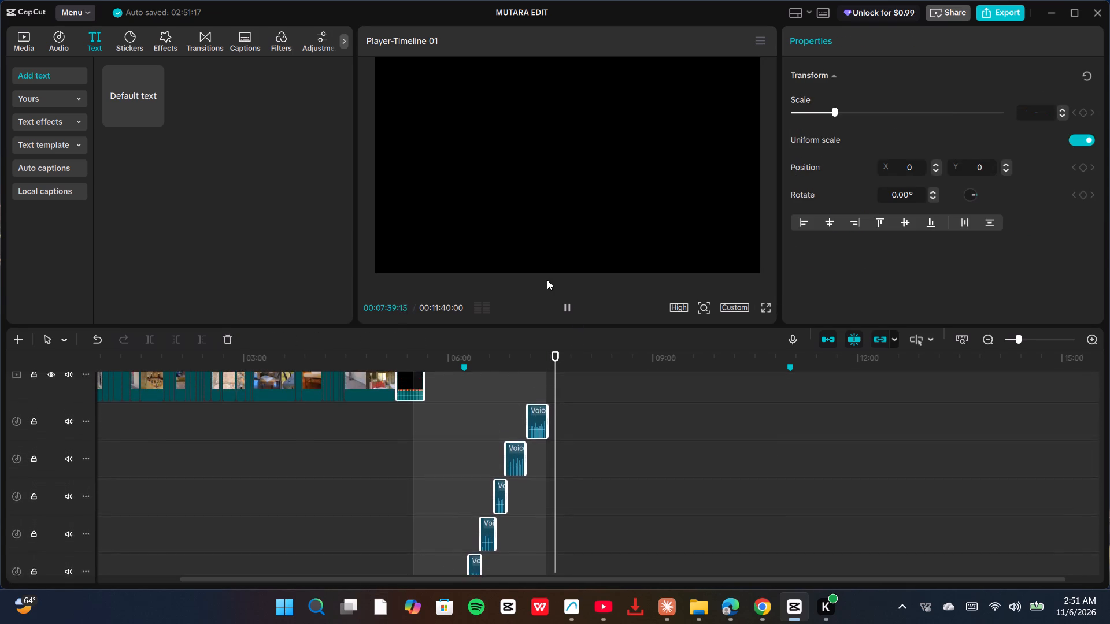
{"action": "left_click_drag", "start_coordinate": [547, 280], "coordinate": [582, 439]}
{"action": "key", "text": "Delete"}
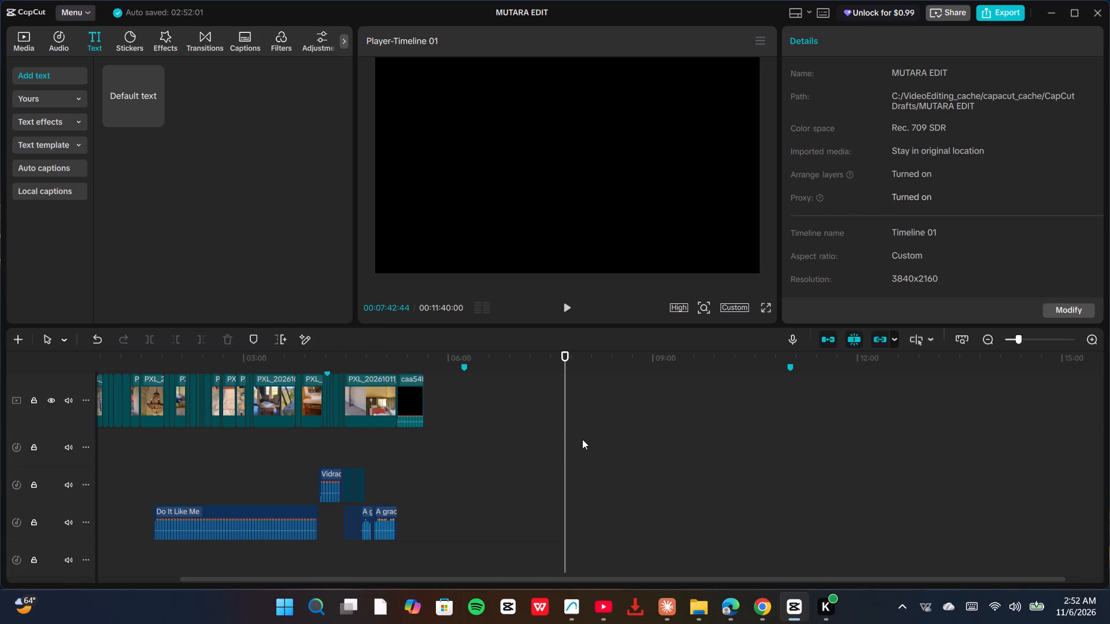
Delete the leftover giraffe footage on the overlay track around 06:35.
{"action": "scroll", "coordinate": [450, 417], "scroll_direction": "up", "scroll_amount": 5}
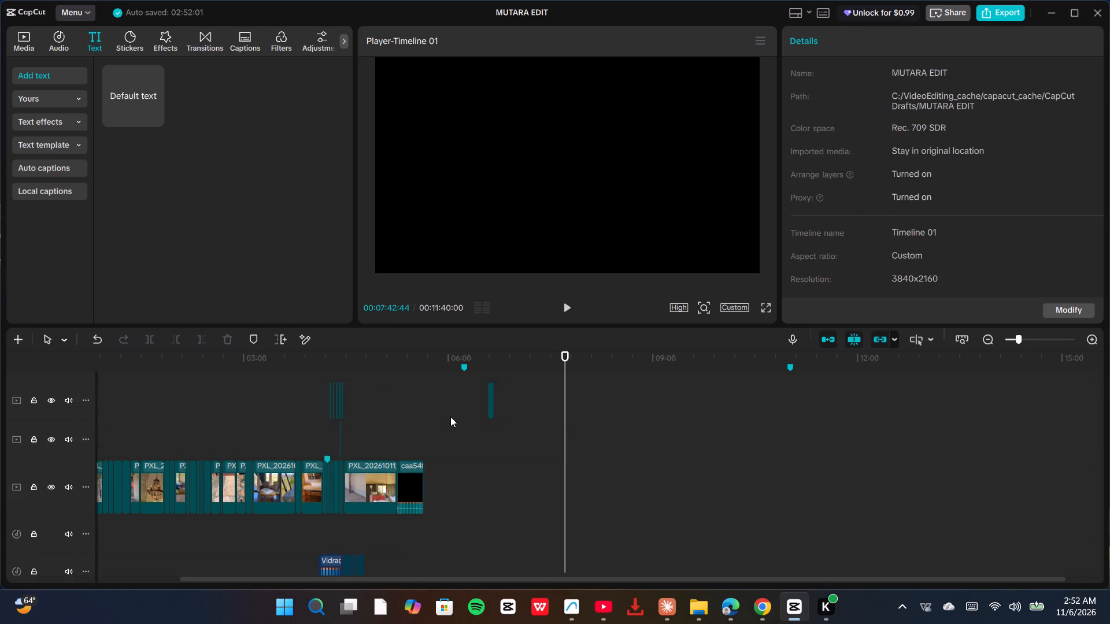
{"action": "scroll", "coordinate": [450, 417], "scroll_direction": "up", "scroll_amount": 6}
{"action": "scroll", "coordinate": [451, 417], "scroll_direction": "down", "scroll_amount": 3}
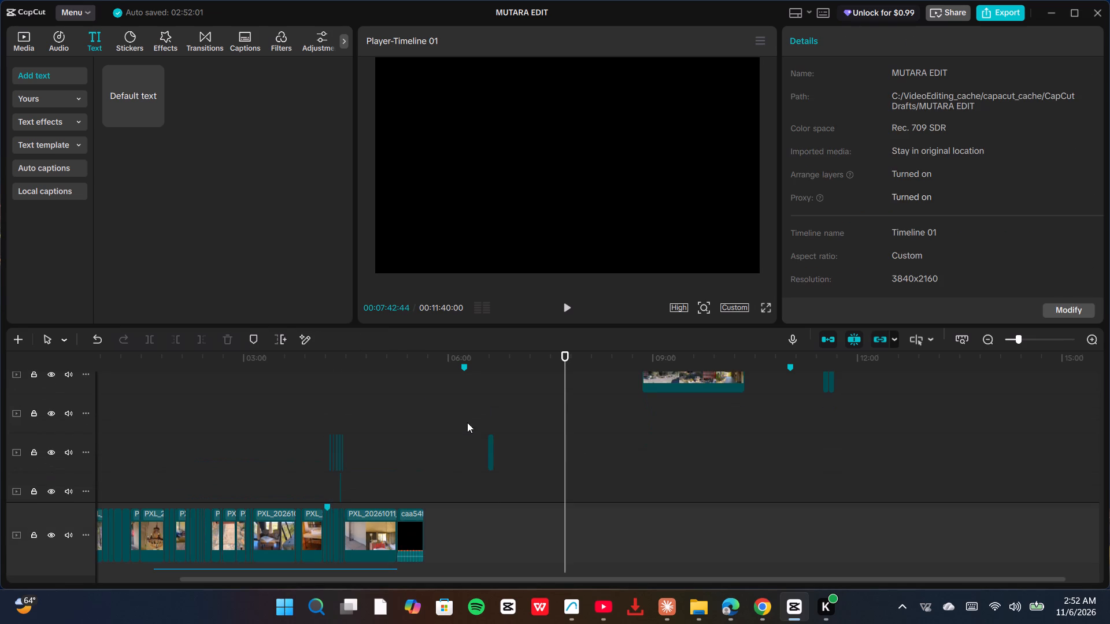
{"action": "left_click", "coordinate": [484, 450]}
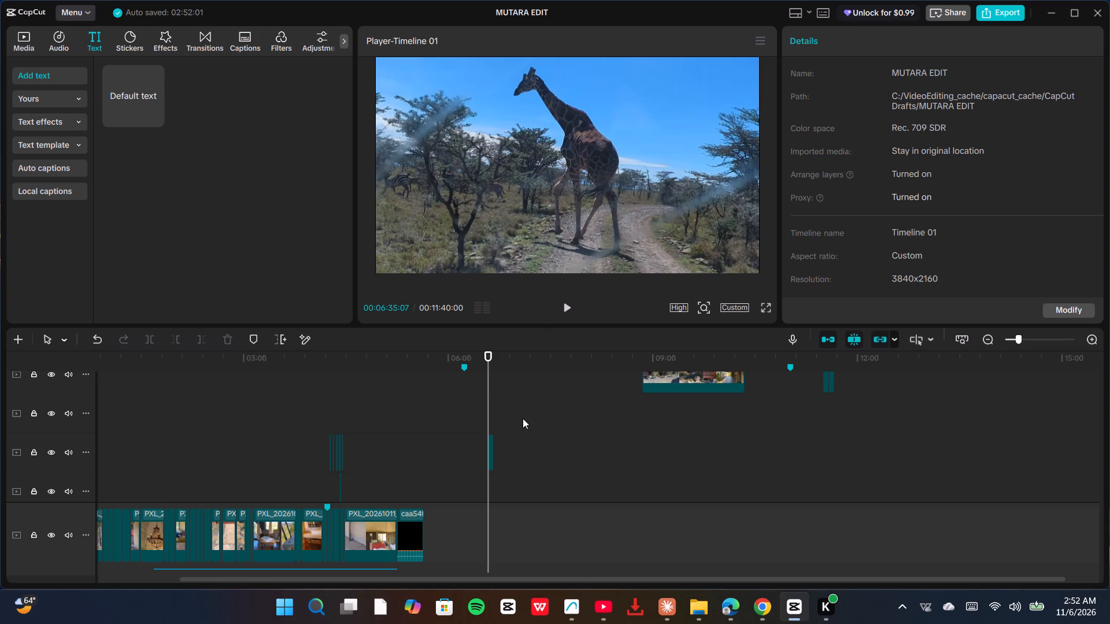
{"action": "left_click_drag", "start_coordinate": [505, 455], "coordinate": [475, 449]}
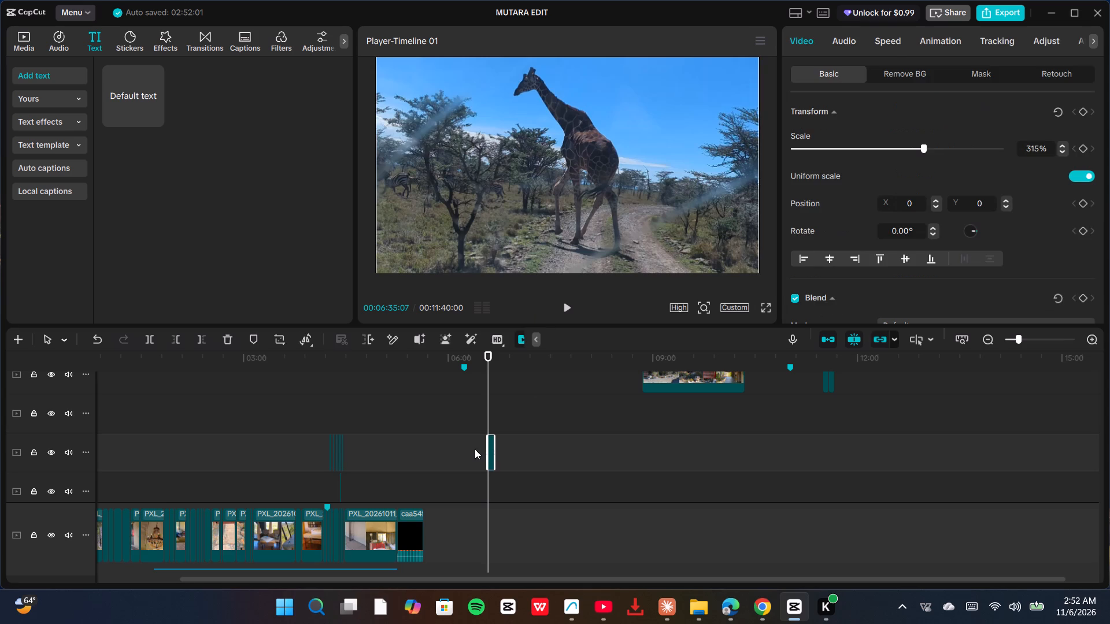
{"action": "key", "text": "Delete"}
Delete the short leftover clips on the overlay track around 11:35.
{"action": "scroll", "coordinate": [693, 414], "scroll_direction": "up", "scroll_amount": 2}
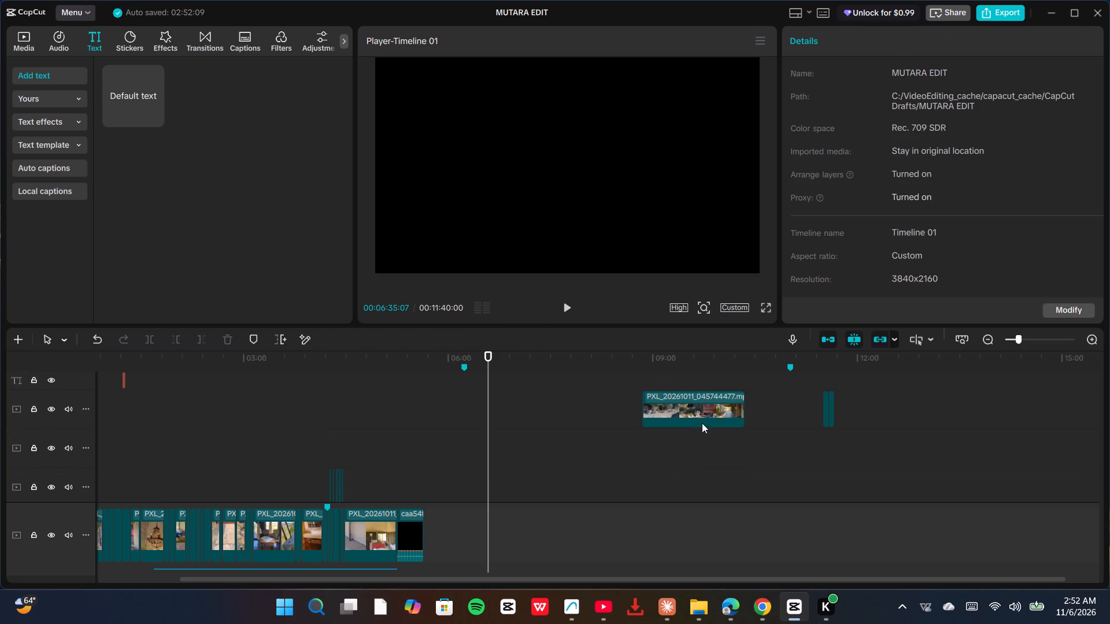
{"action": "left_click_drag", "start_coordinate": [720, 441], "coordinate": [724, 454]}
{"action": "left_click", "coordinate": [828, 429]}
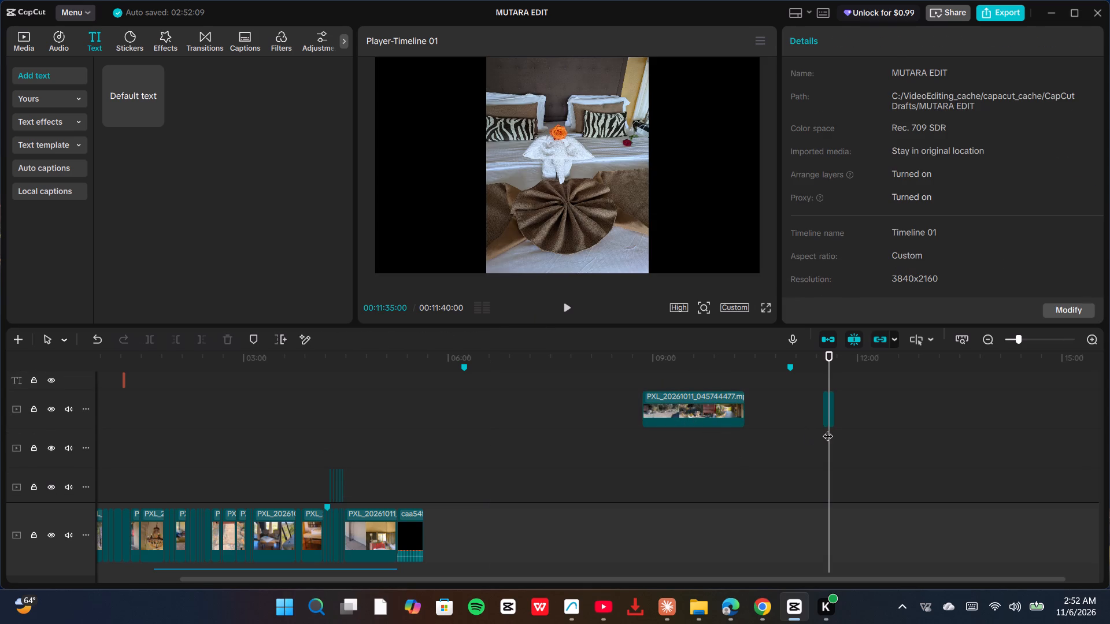
{"action": "left_click_drag", "start_coordinate": [859, 429], "coordinate": [808, 415]}
{"action": "key", "text": "Delete"}
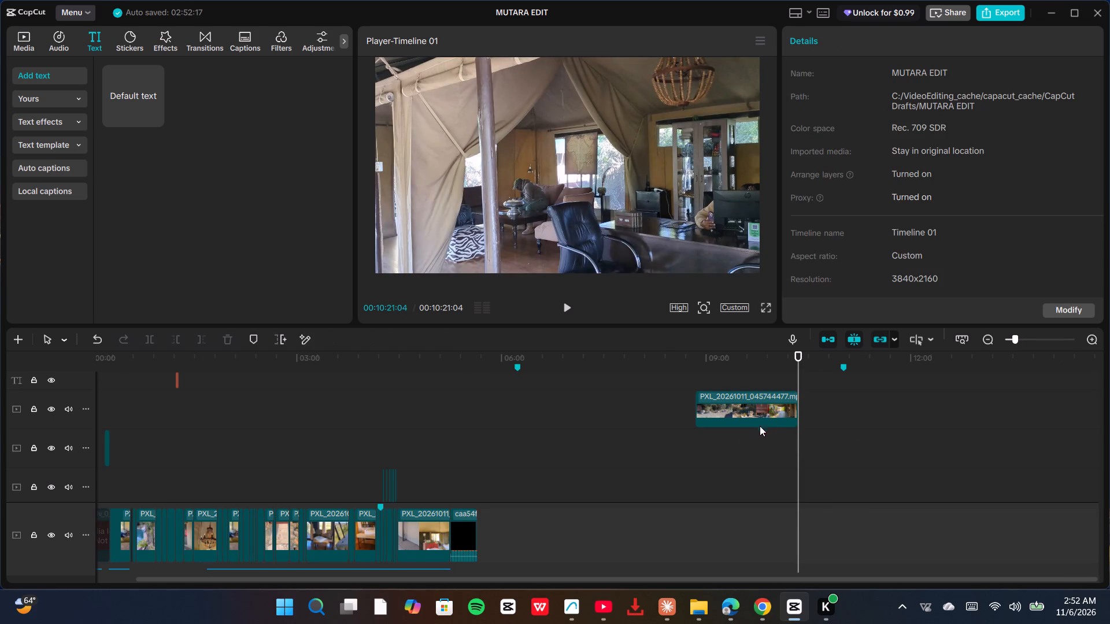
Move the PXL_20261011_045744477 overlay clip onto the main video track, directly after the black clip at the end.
{"action": "left_click", "coordinate": [744, 409]}
{"action": "left_click_drag", "start_coordinate": [738, 418], "coordinate": [627, 536]}
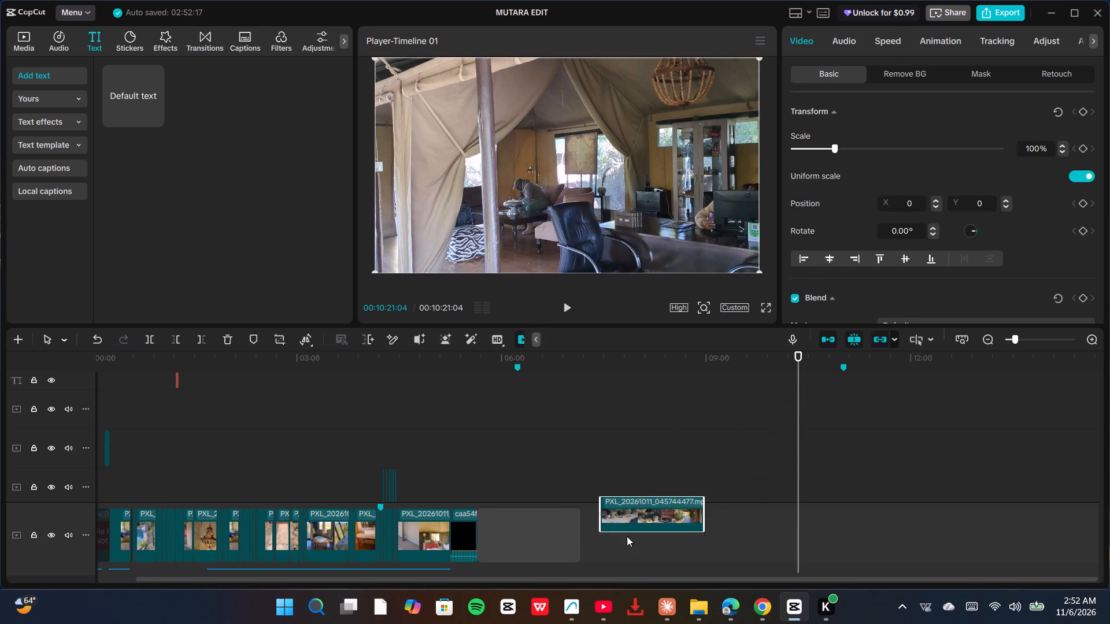
{"action": "left_click_drag", "start_coordinate": [627, 536], "coordinate": [526, 494]}
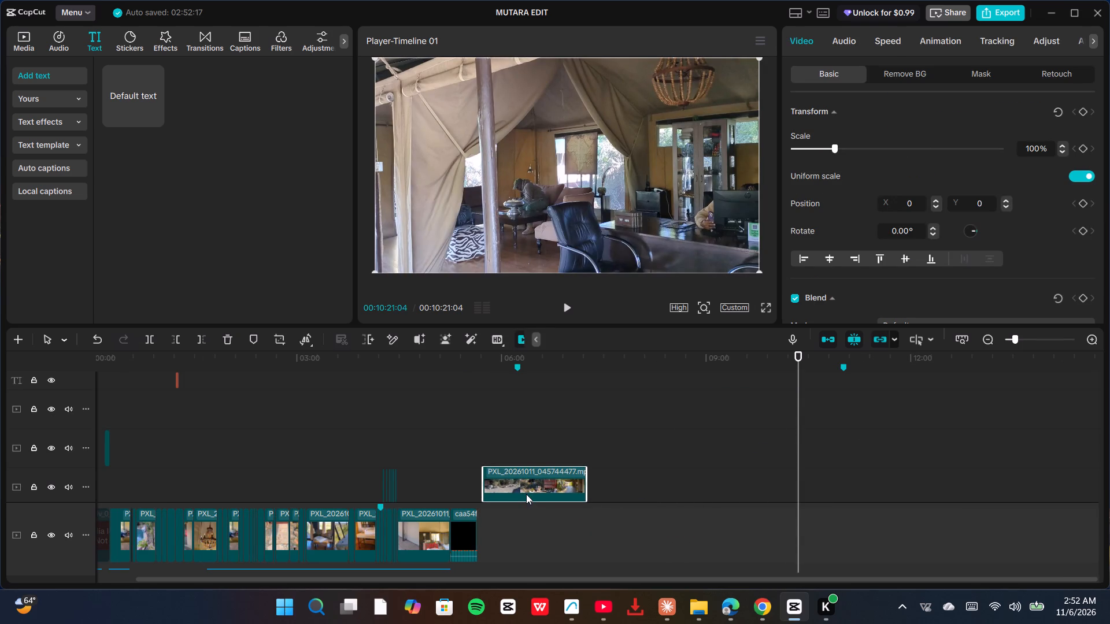
{"action": "left_click_drag", "start_coordinate": [526, 494], "coordinate": [523, 496]}
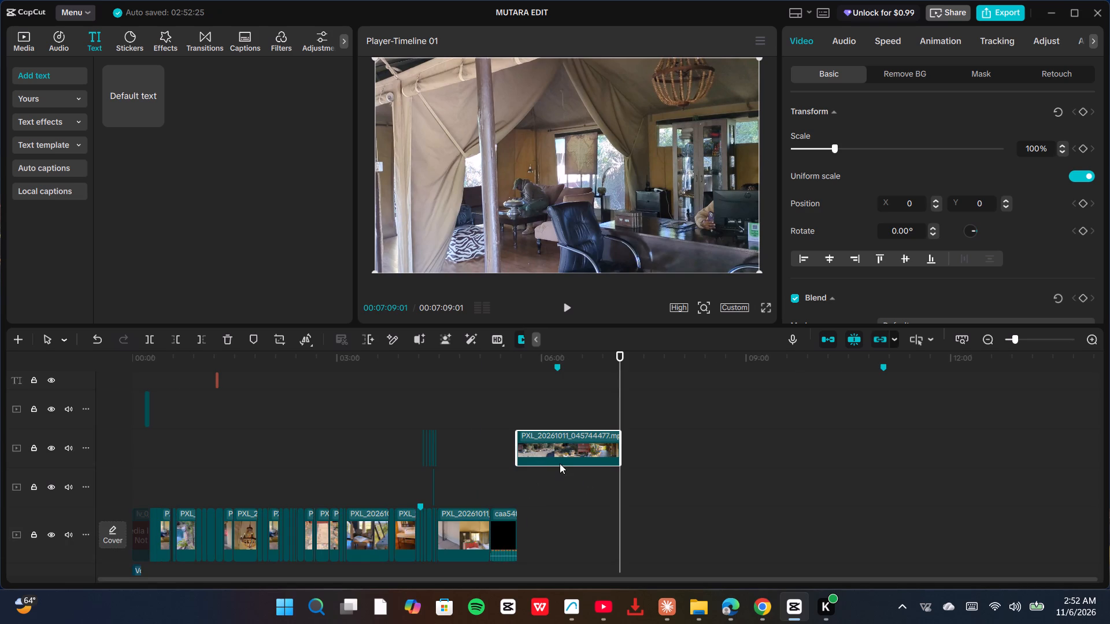
{"action": "left_click_drag", "start_coordinate": [560, 463], "coordinate": [574, 564]}
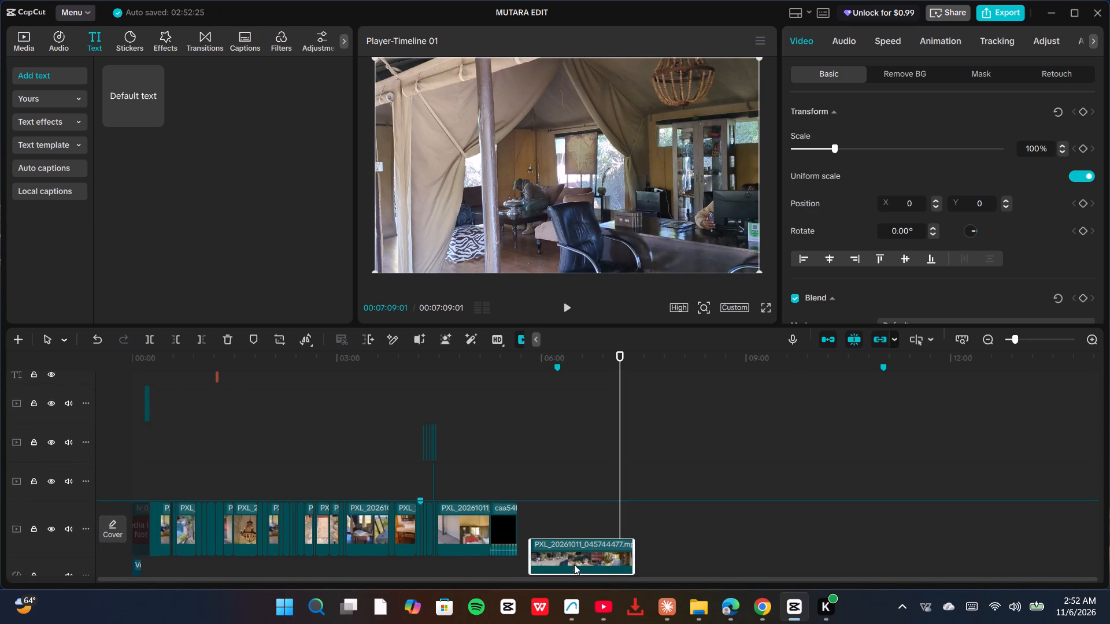
{"action": "left_click_drag", "start_coordinate": [574, 564], "coordinate": [565, 543]}
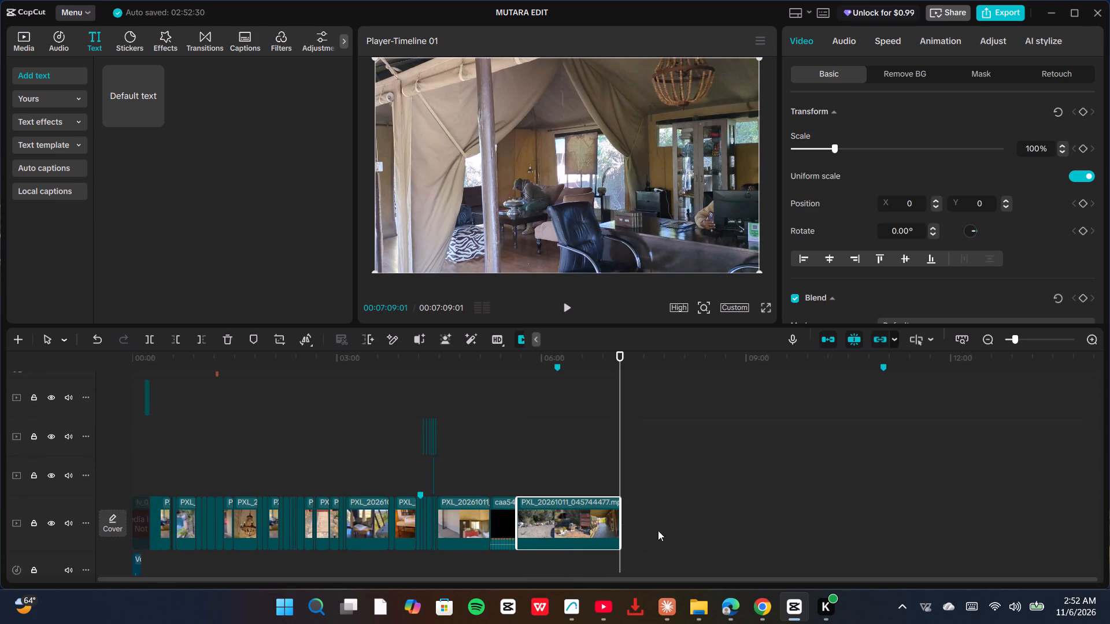
{"action": "left_click", "coordinate": [708, 530]}
Play the opening seconds of the timeline and delete the short voiceover clip at its start.
{"action": "scroll", "coordinate": [709, 530], "scroll_direction": "down", "scroll_amount": 5}
{"action": "scroll", "coordinate": [709, 530], "scroll_direction": "up", "scroll_amount": 4}
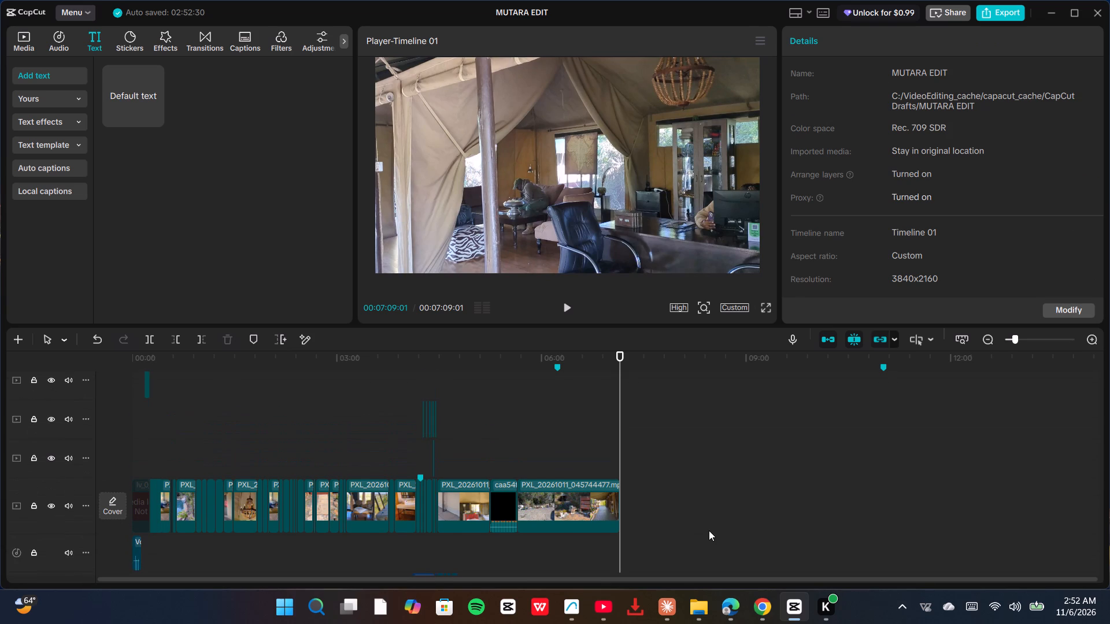
{"action": "left_click", "coordinate": [146, 392]}
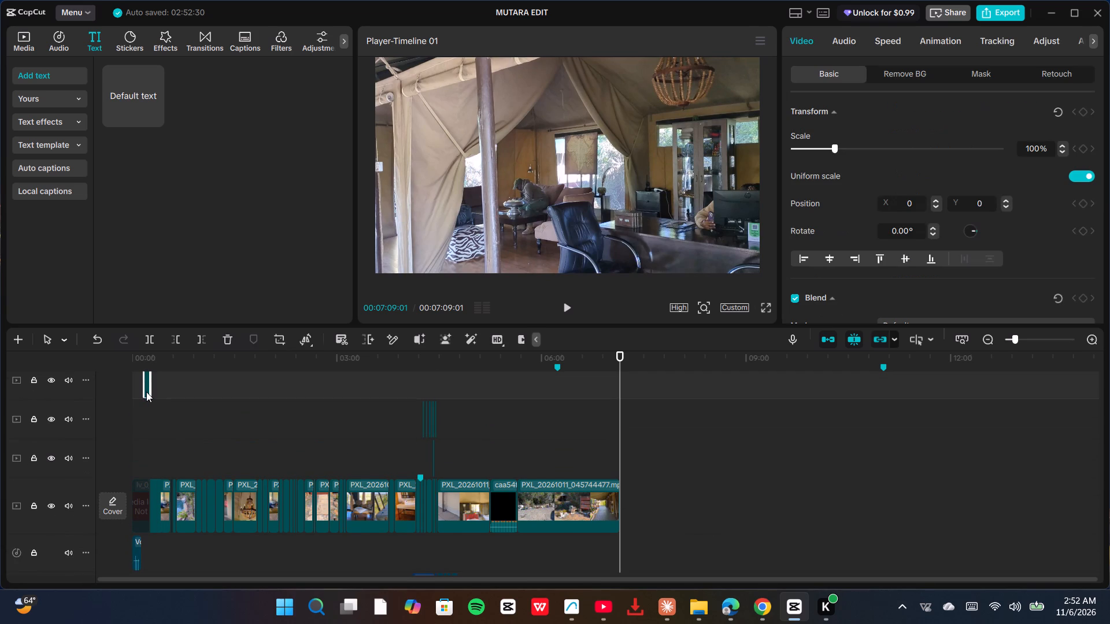
{"action": "key", "text": "space"}
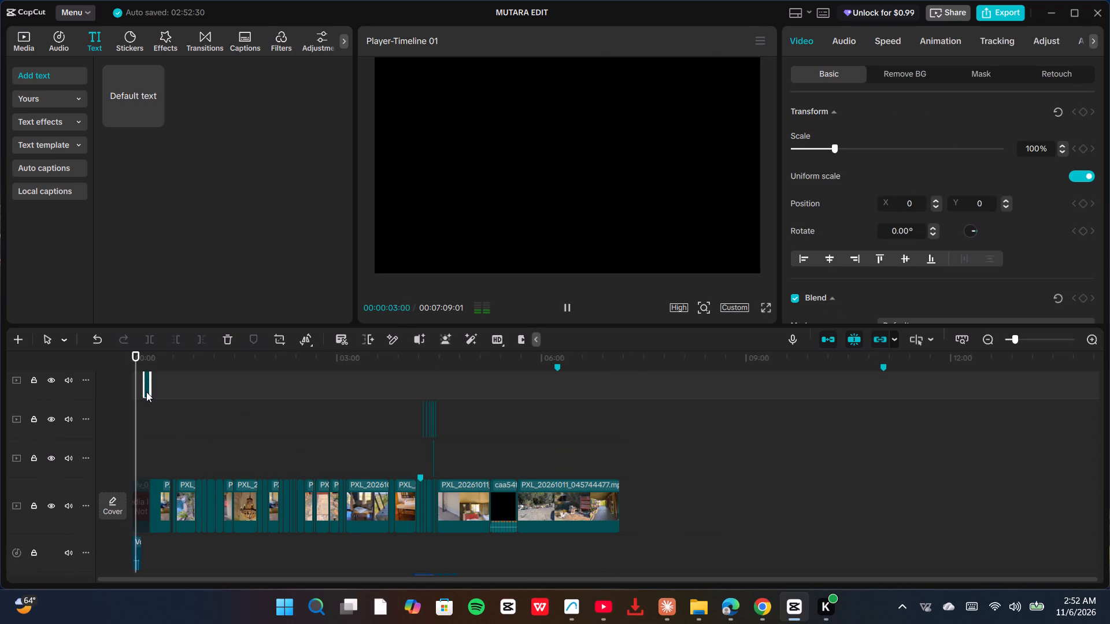
{"action": "scroll", "coordinate": [0, 401], "scroll_direction": "down", "scroll_amount": 2}
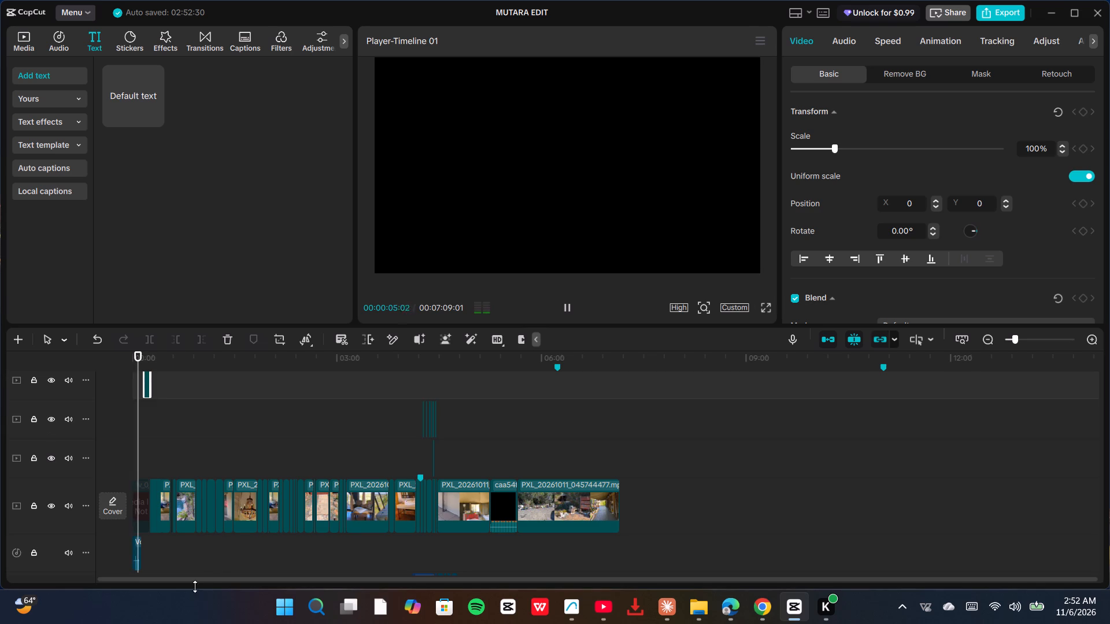
{"action": "left_click_drag", "start_coordinate": [161, 552], "coordinate": [123, 550]}
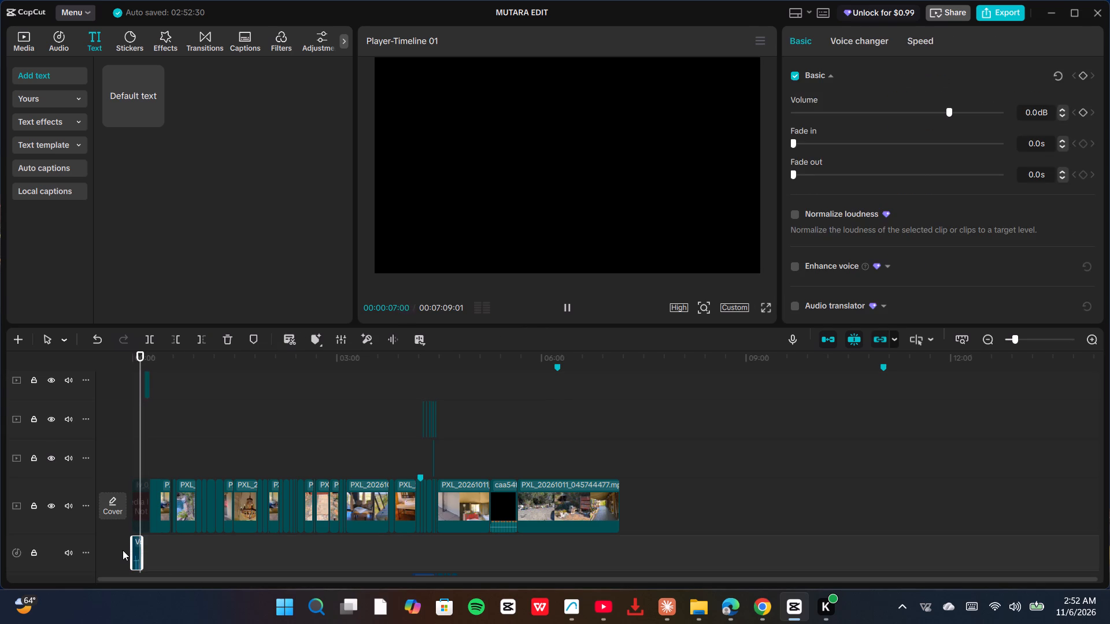
{"action": "key", "text": "Delete"}
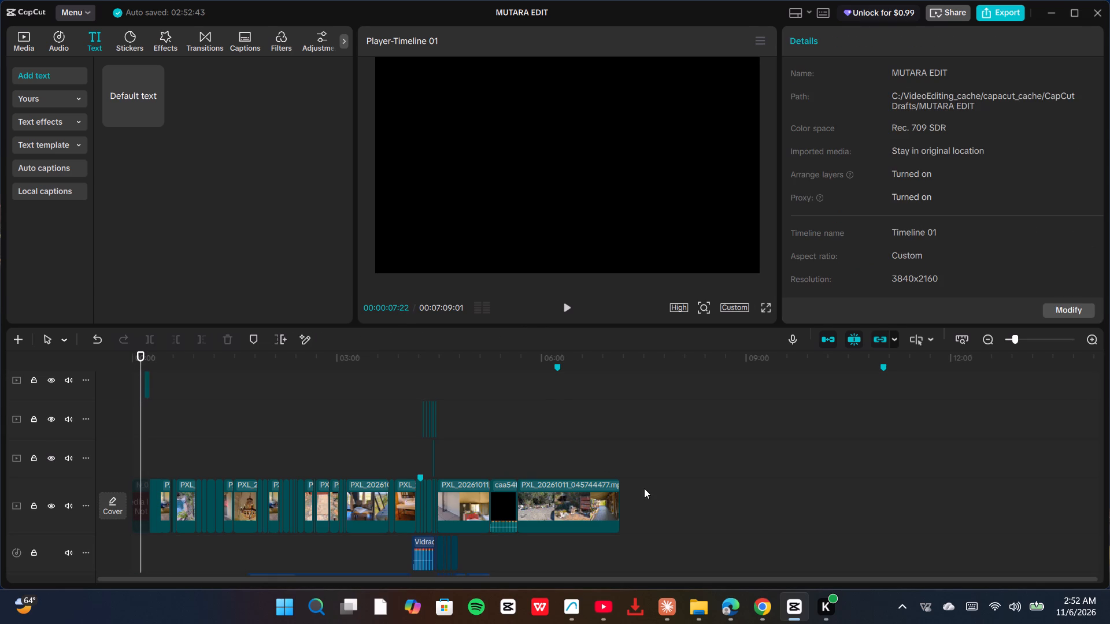
Record four back-to-back voiceover takes of about 6, 17, 4 and 16 seconds, starting at the end of the timeline at 07:09.
{"action": "left_click", "coordinate": [650, 510]}
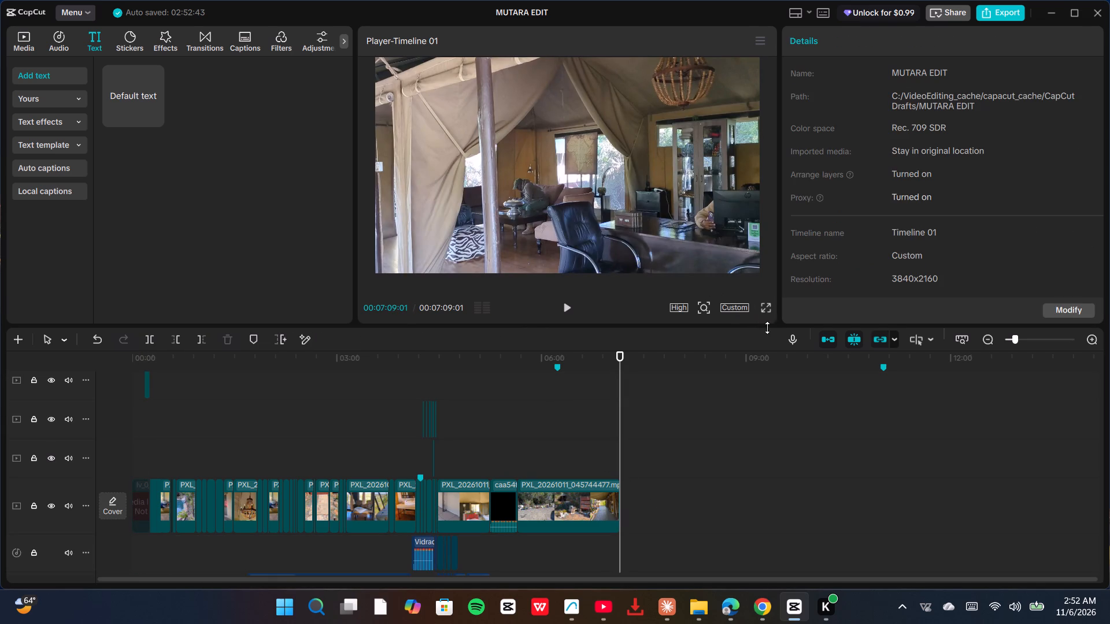
{"action": "left_click", "coordinate": [785, 338]}
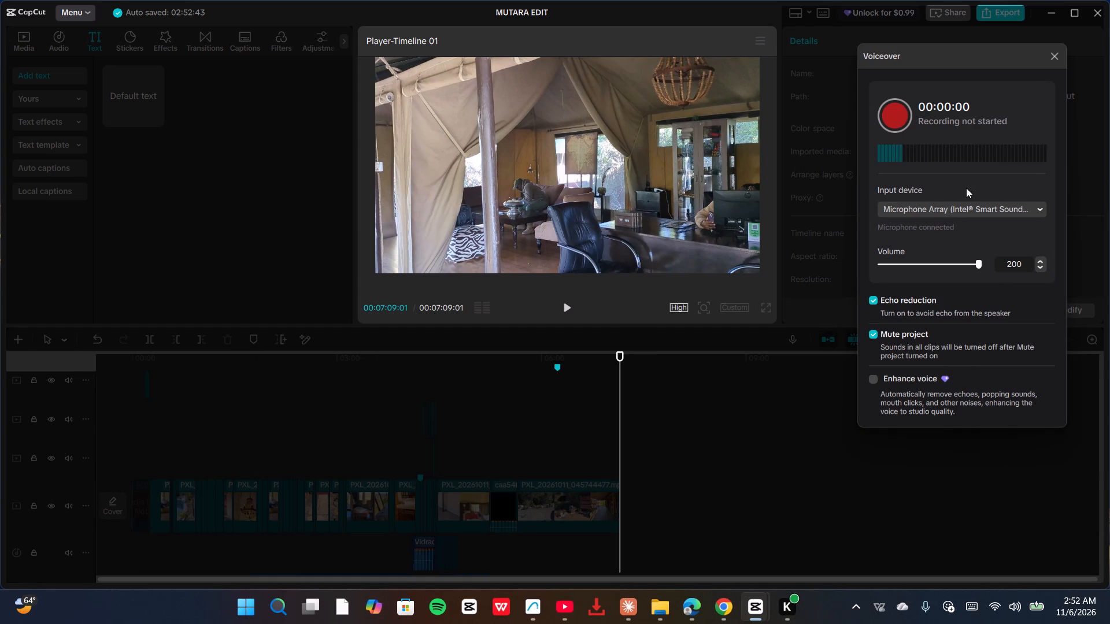
{"action": "key", "text": "space"}
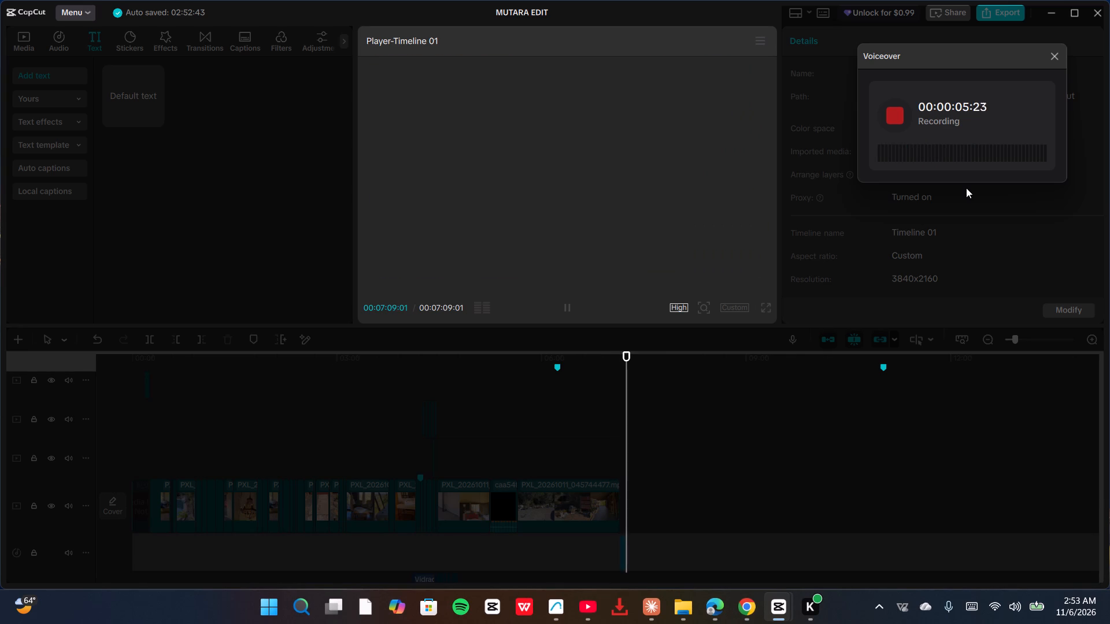
{"action": "key", "text": "space"}
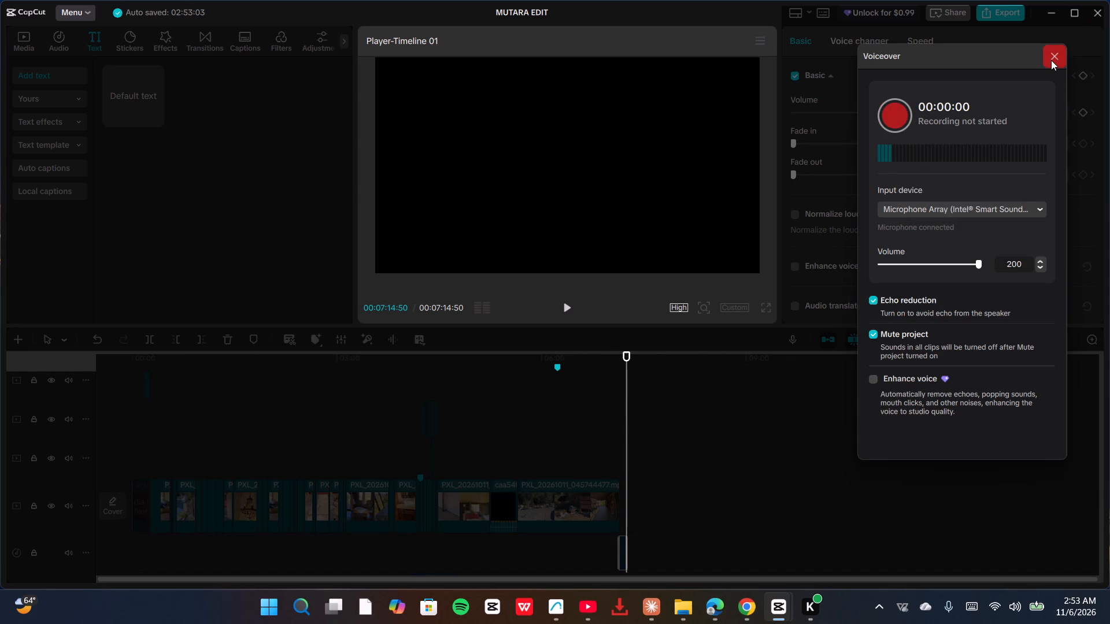
{"action": "key", "text": "space"}
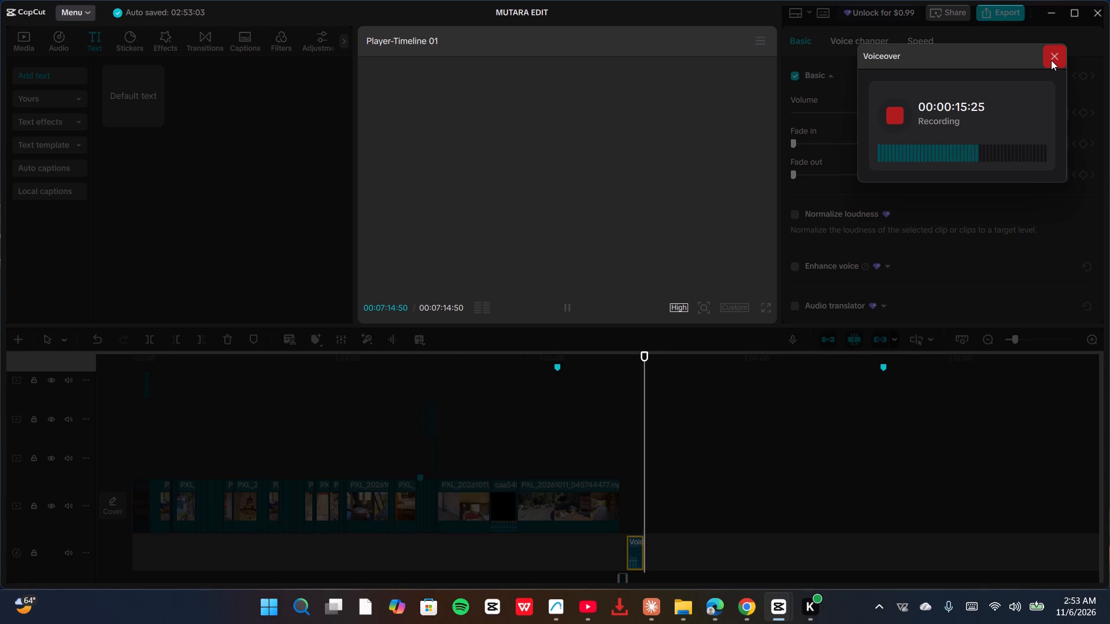
{"action": "key", "text": "space"}
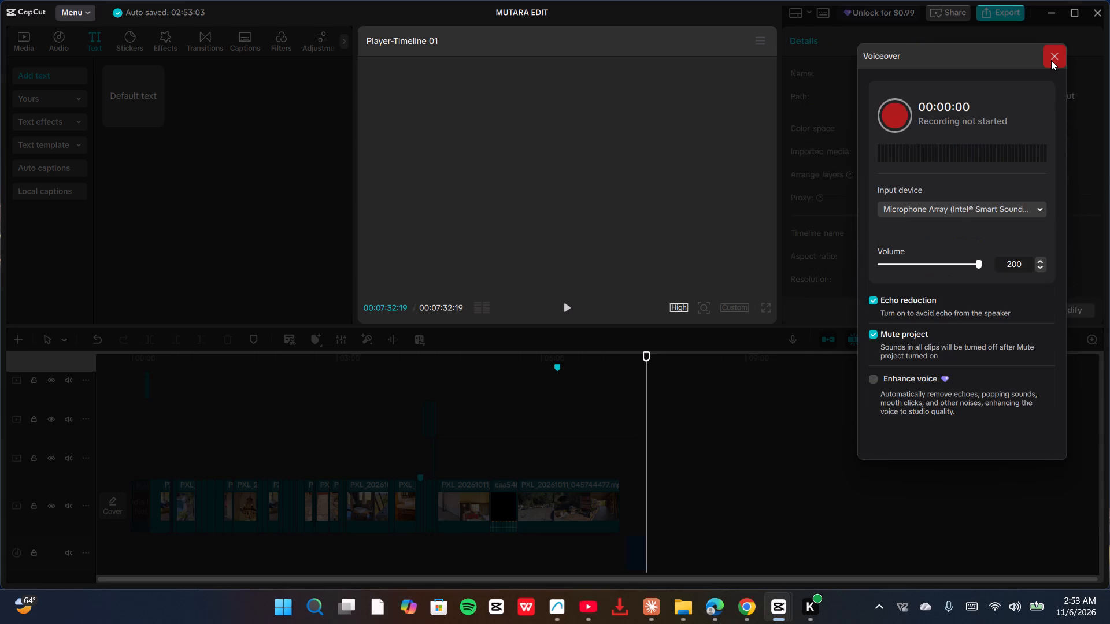
{"action": "key", "text": "space"}
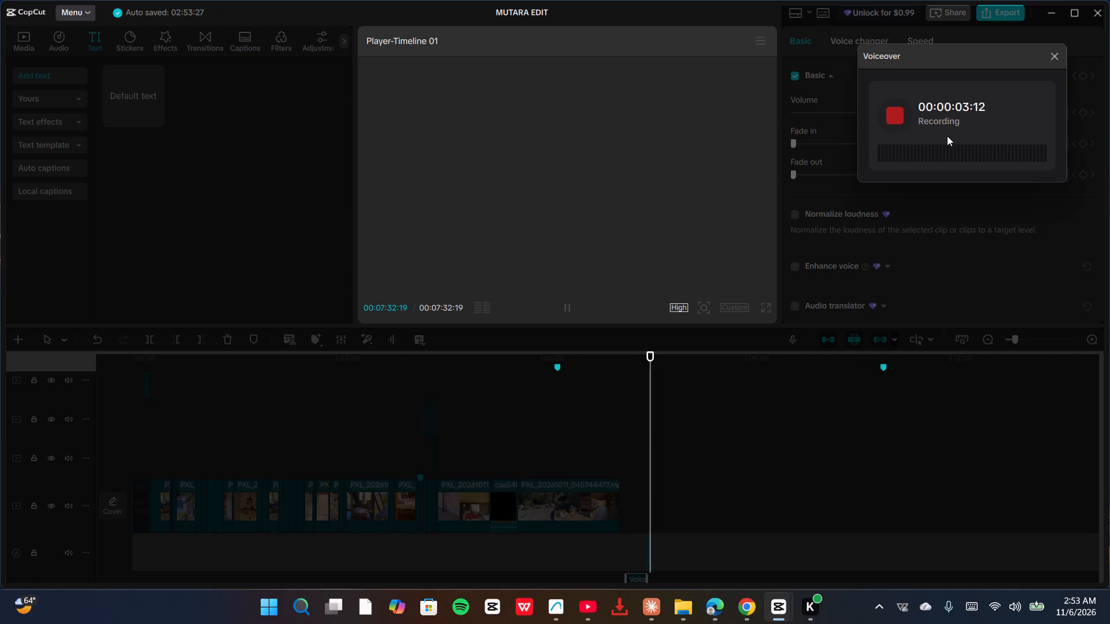
{"action": "key", "text": "space"}
{"action": "key", "text": "space"}
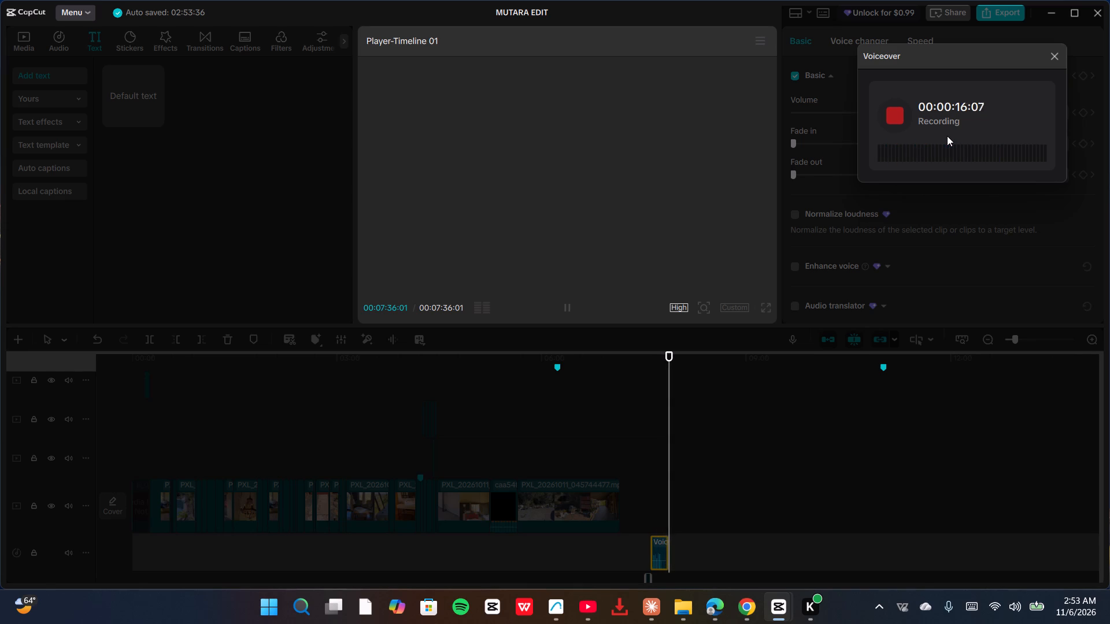
{"action": "key", "text": "space"}
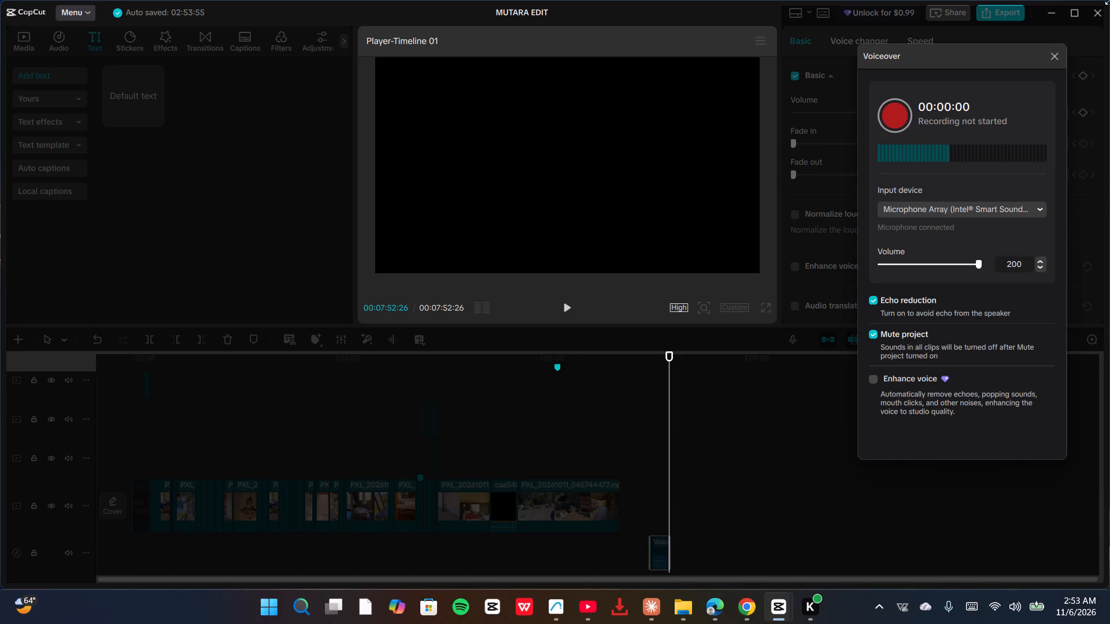
{"action": "left_click", "coordinate": [1053, 67]}
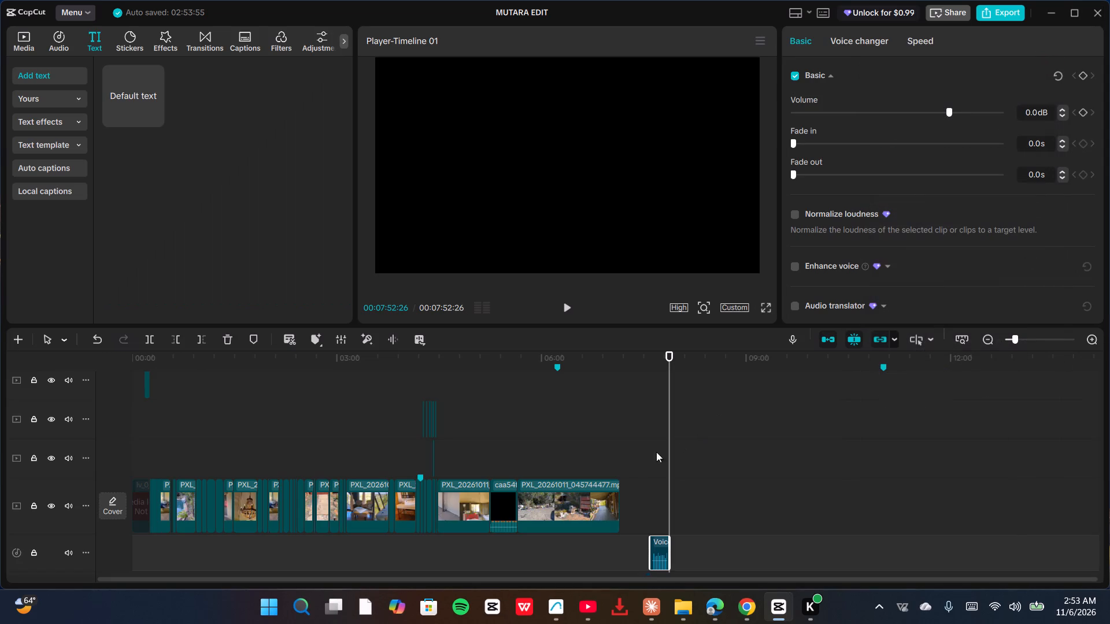
Play back the newest voiceover take, from about 07:36 to its end.
{"action": "left_click", "coordinate": [651, 460]}
{"action": "key", "text": "space"}
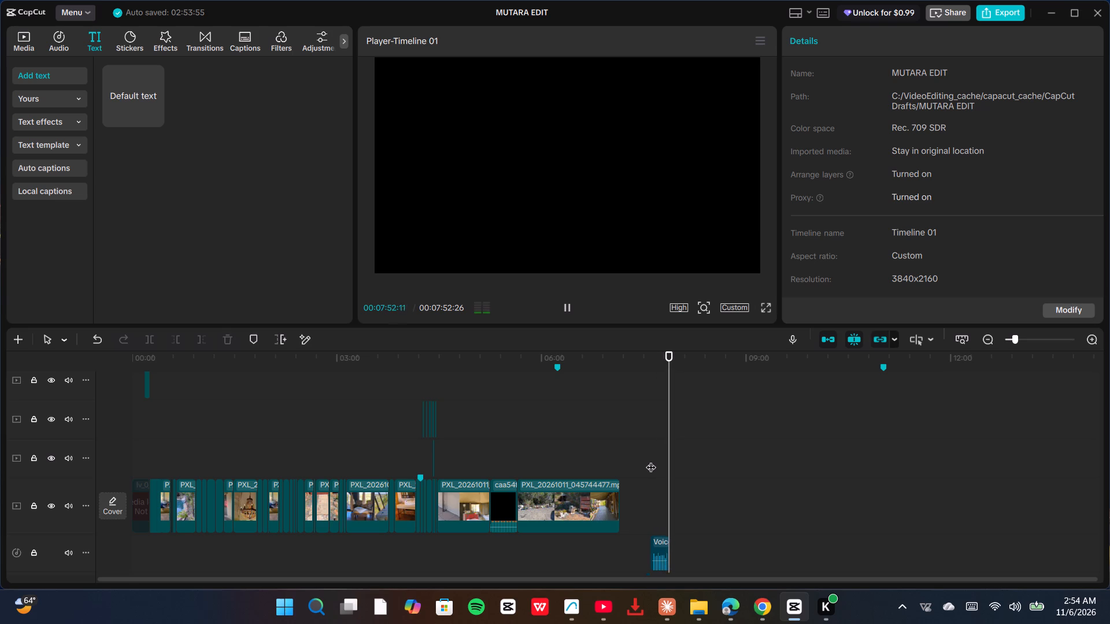
{"action": "key", "text": "space"}
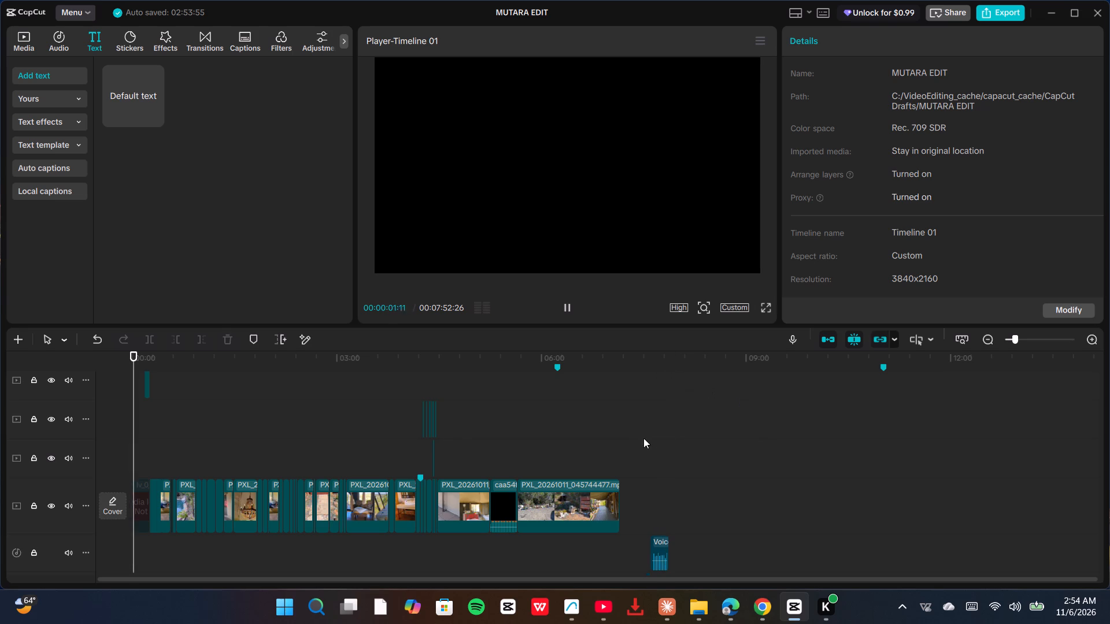
{"action": "left_click", "coordinate": [654, 493]}
Record four more consecutive voiceover takes of about 12, 4, 17 and 6 seconds, starting after the last take at 07:52.
{"action": "left_click", "coordinate": [669, 488]}
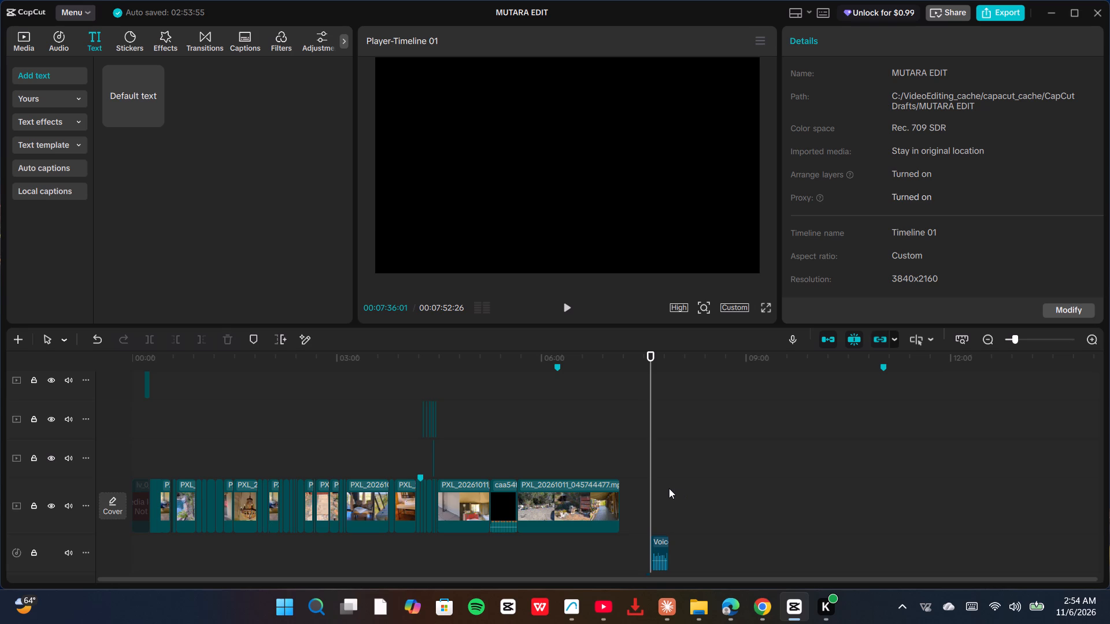
{"action": "left_click", "coordinate": [793, 341]}
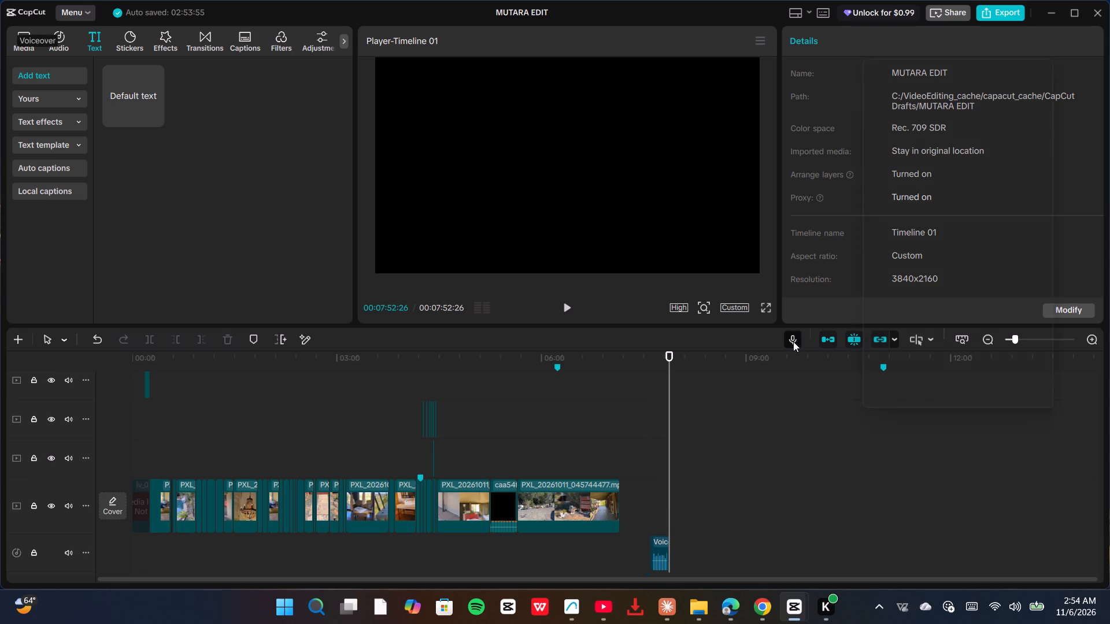
{"action": "left_click", "coordinate": [894, 121]}
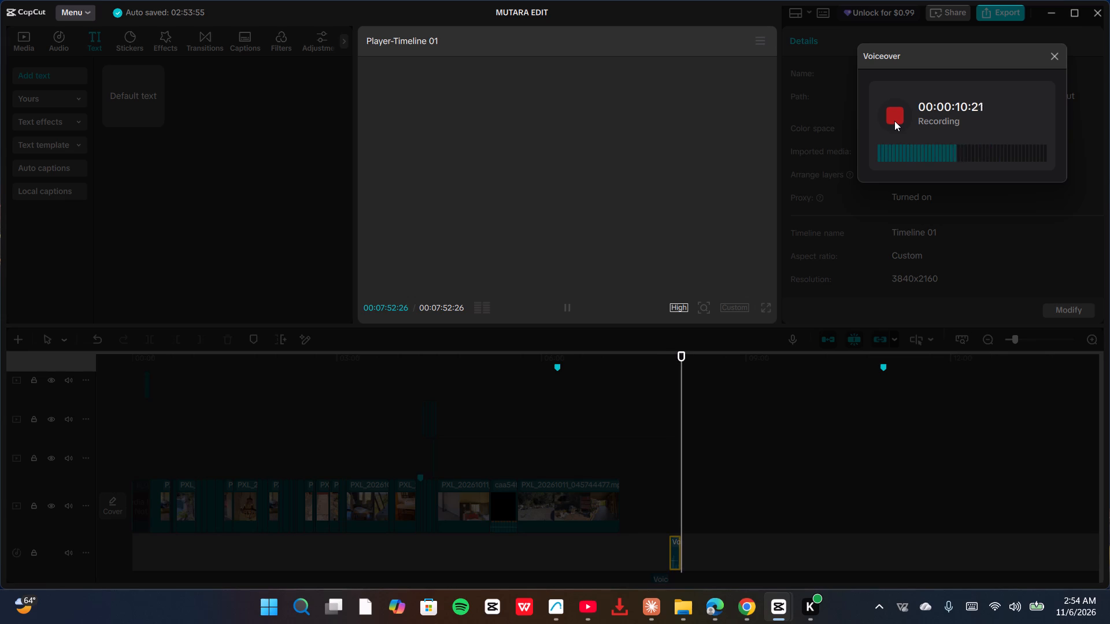
{"action": "key", "text": "space"}
{"action": "key", "text": "space"}
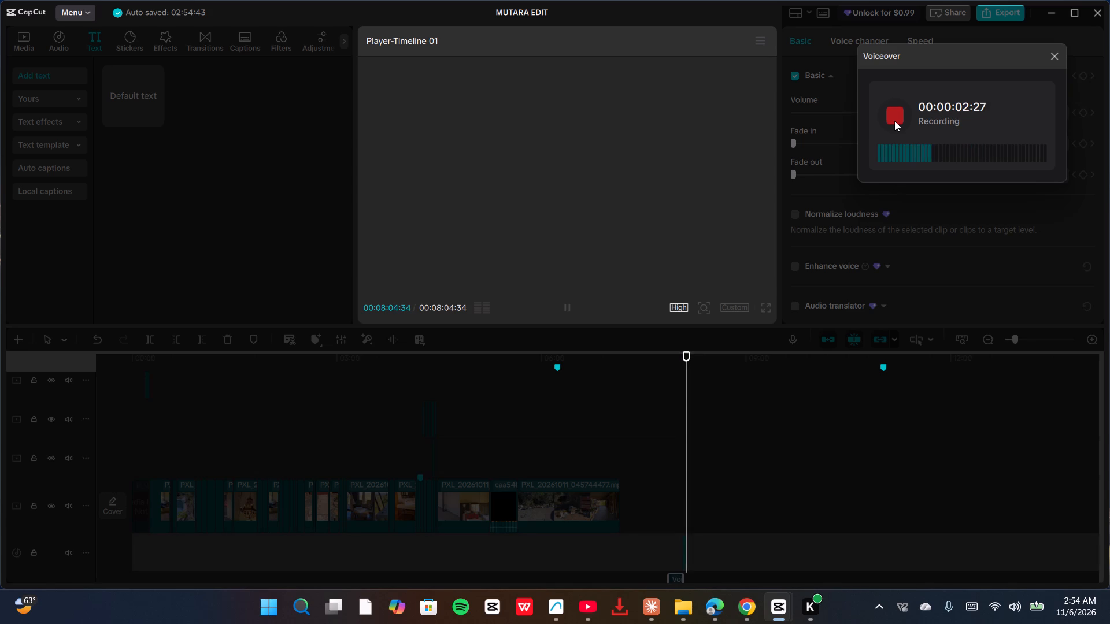
{"action": "key", "text": "space"}
{"action": "key", "text": "space"}
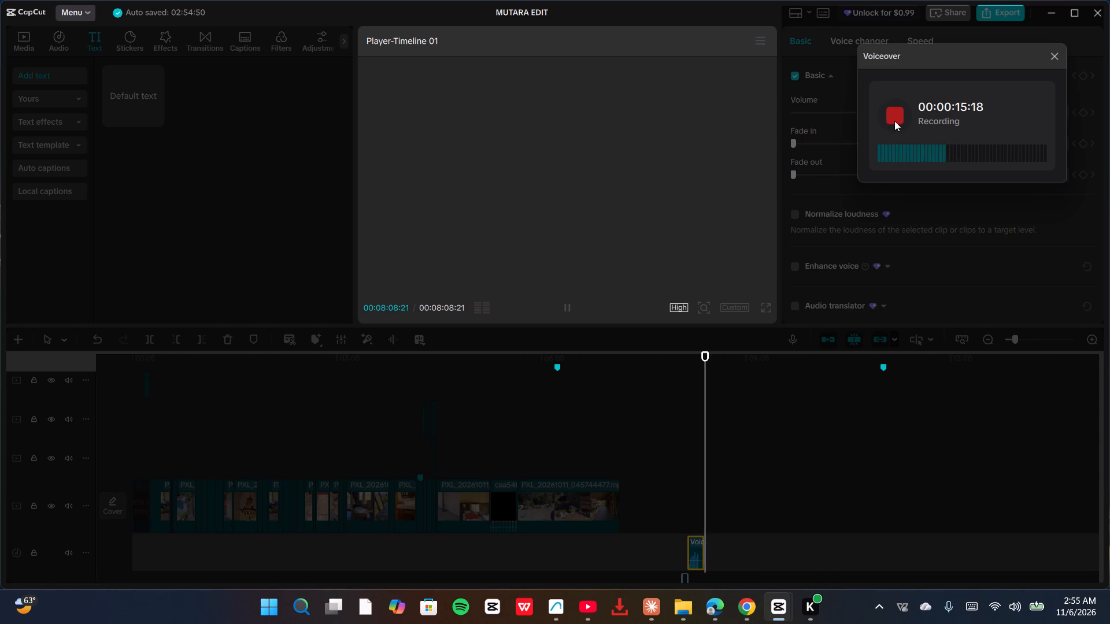
{"action": "key", "text": "space"}
{"action": "key", "text": "space"}
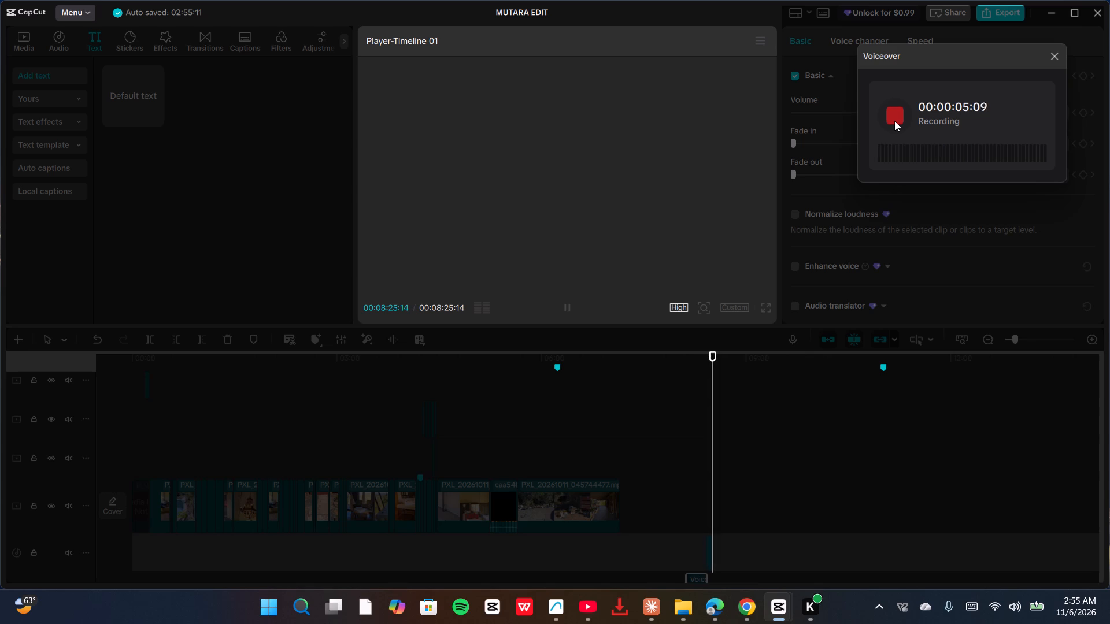
{"action": "key", "text": "space"}
Record three further consecutive voiceover takes of about 18, 16 and 12 seconds, starting at 08:31.
{"action": "key", "text": "space"}
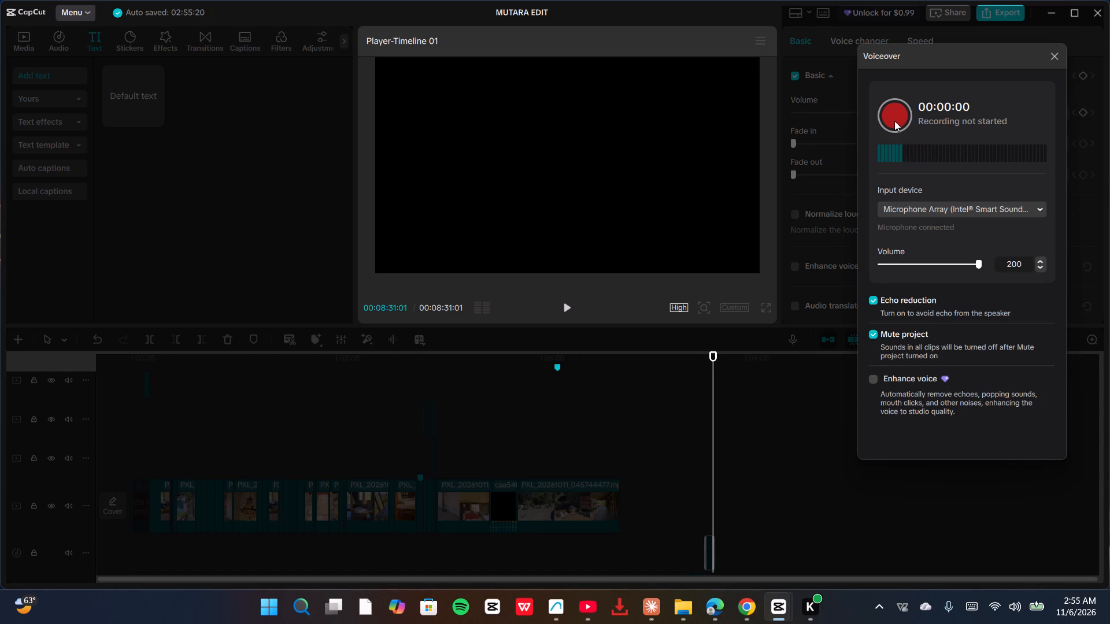
{"action": "key", "text": "space"}
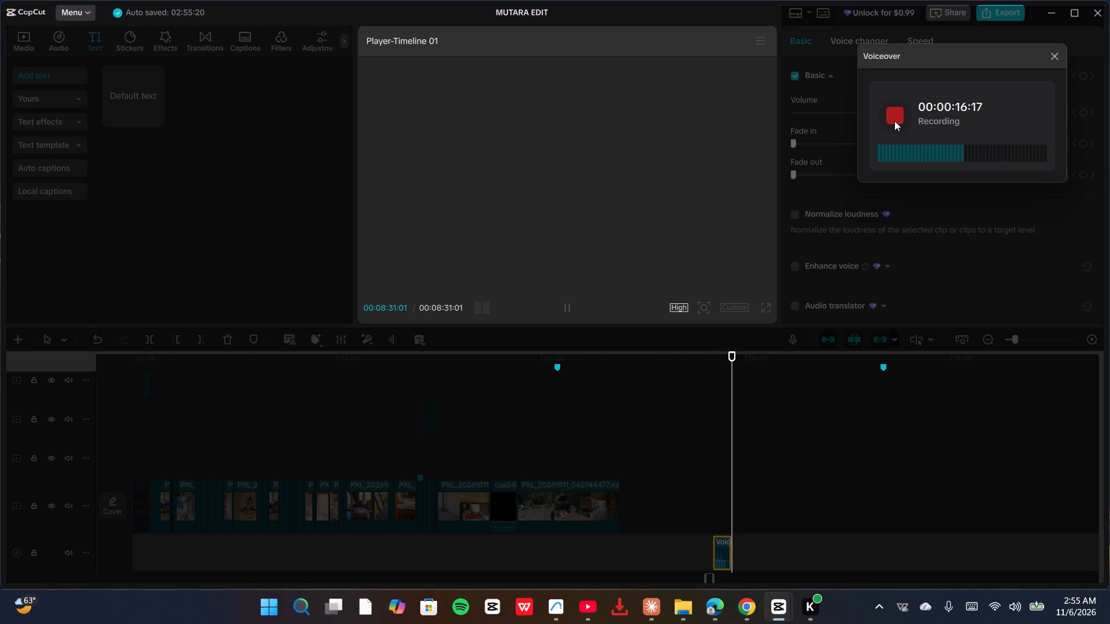
{"action": "key", "text": "space"}
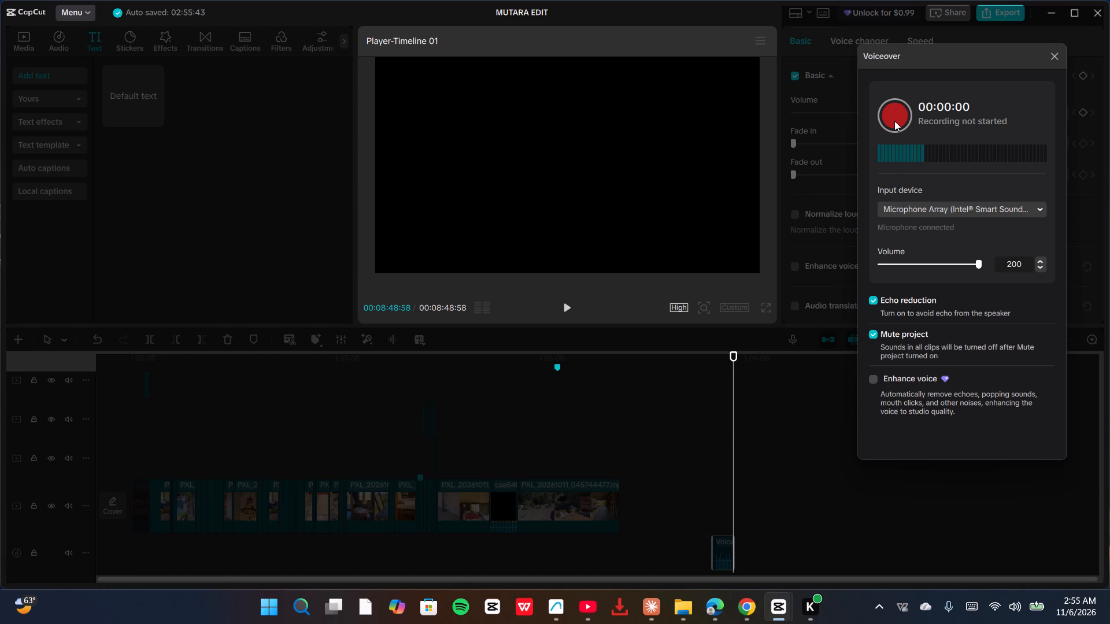
{"action": "key", "text": "space"}
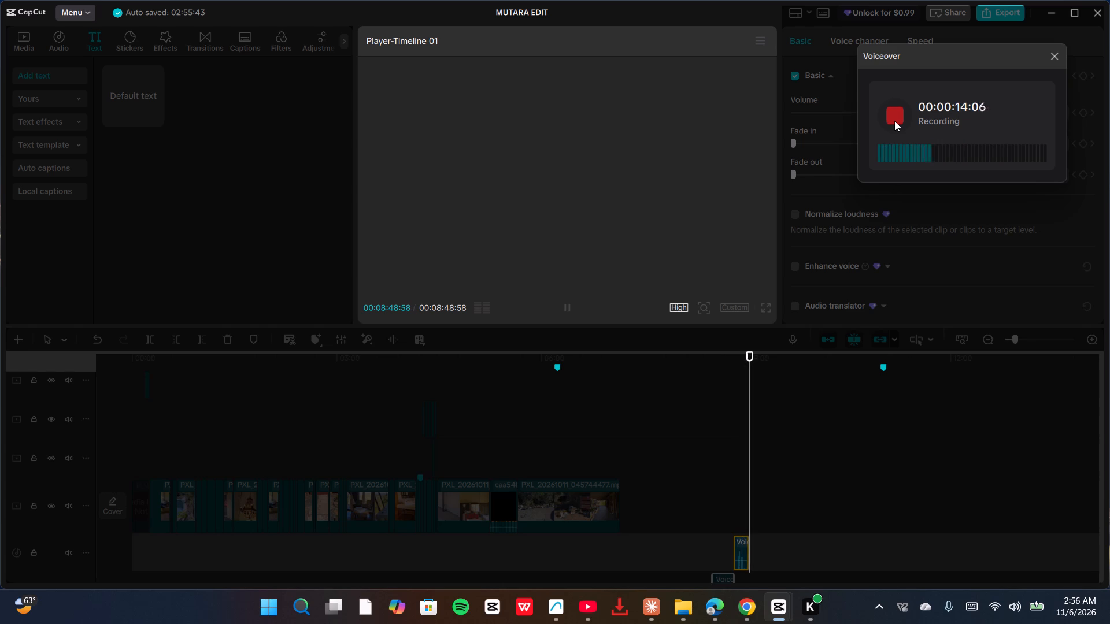
{"action": "key", "text": "space"}
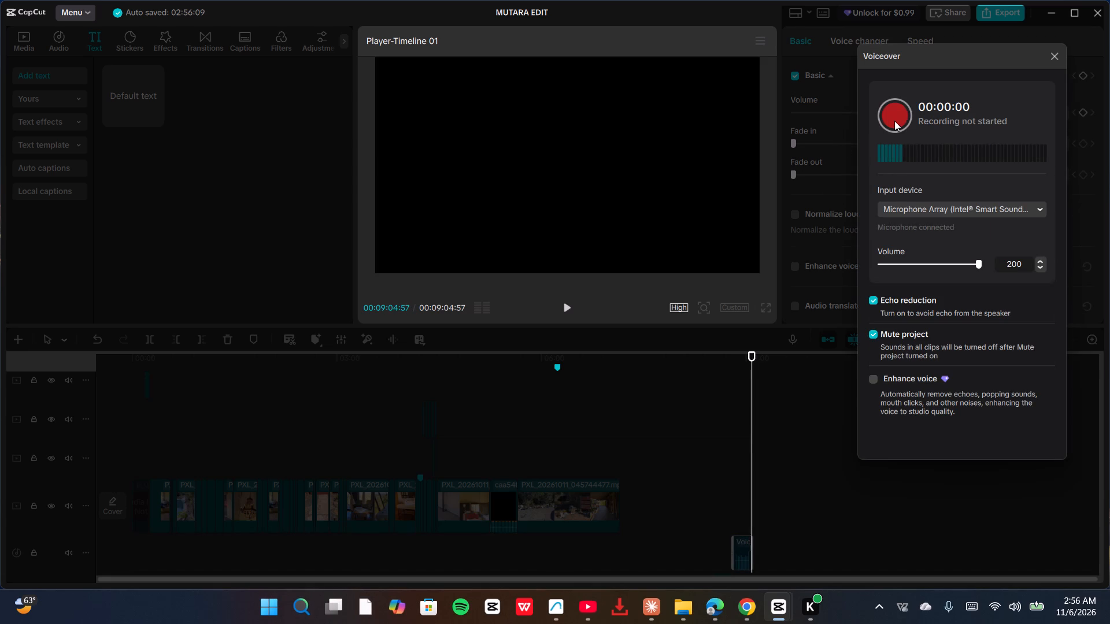
{"action": "key", "text": "space"}
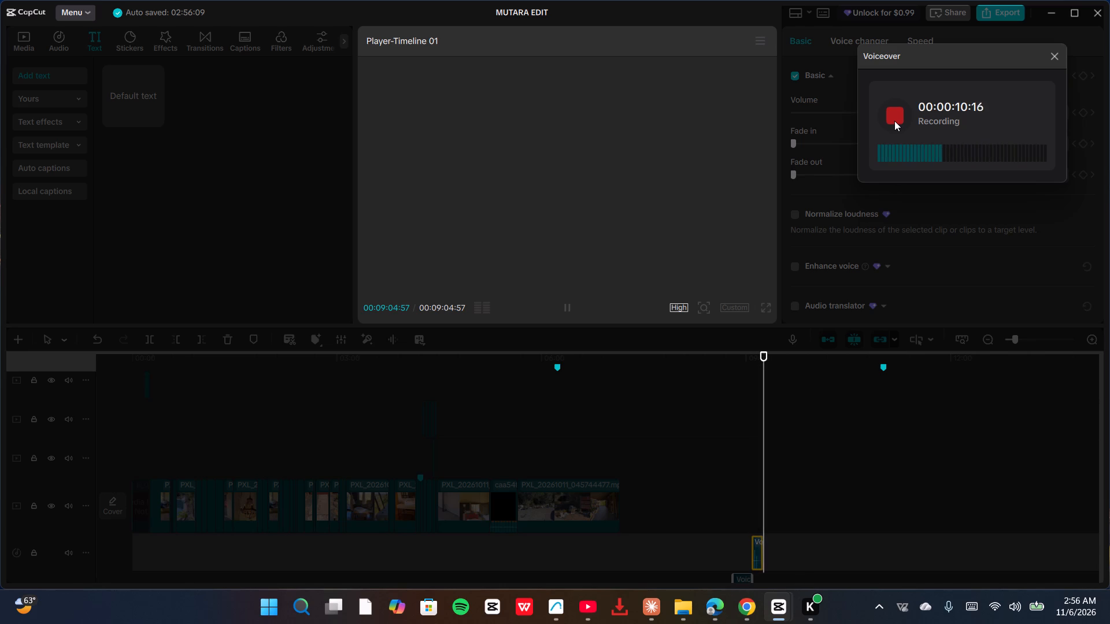
{"action": "key", "text": "space"}
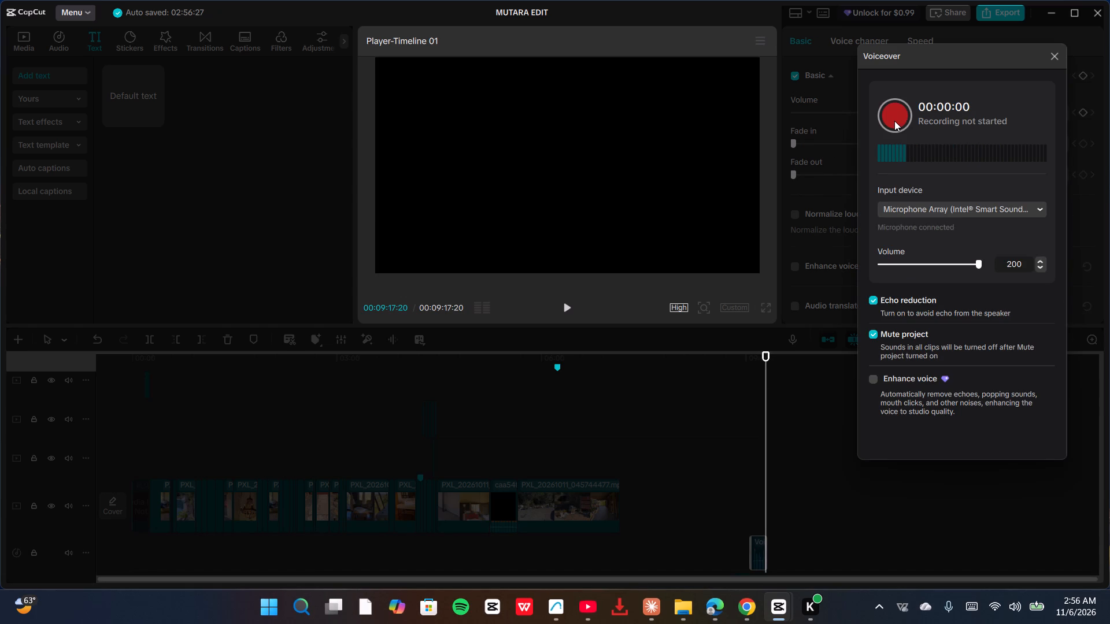
Record four consecutive voiceover takes from 09:17 to about 09:53 and close the voiceover recorder.
{"action": "key", "text": "space"}
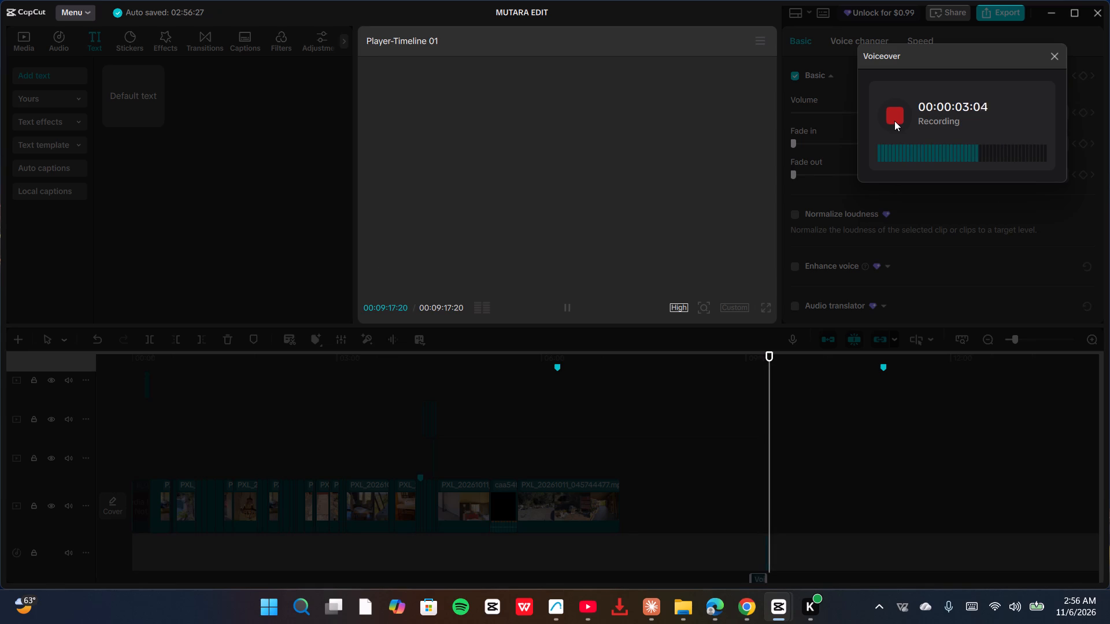
{"action": "key", "text": "space"}
{"action": "key", "text": "space"}
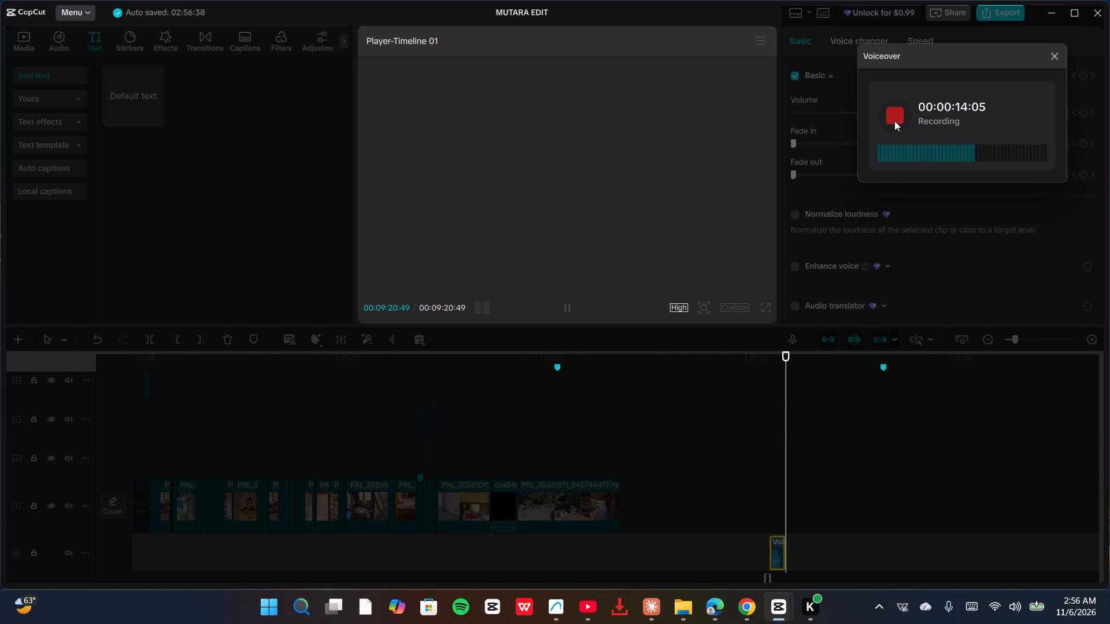
{"action": "key", "text": "space"}
{"action": "key", "text": "space"}
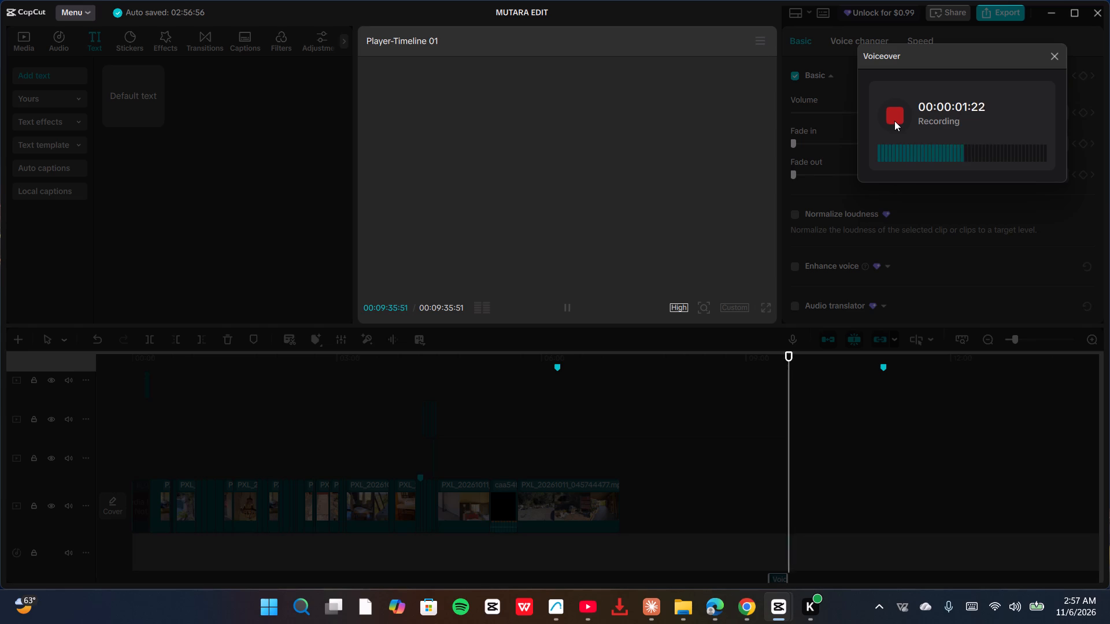
{"action": "key", "text": "space"}
{"action": "key", "text": "space"}
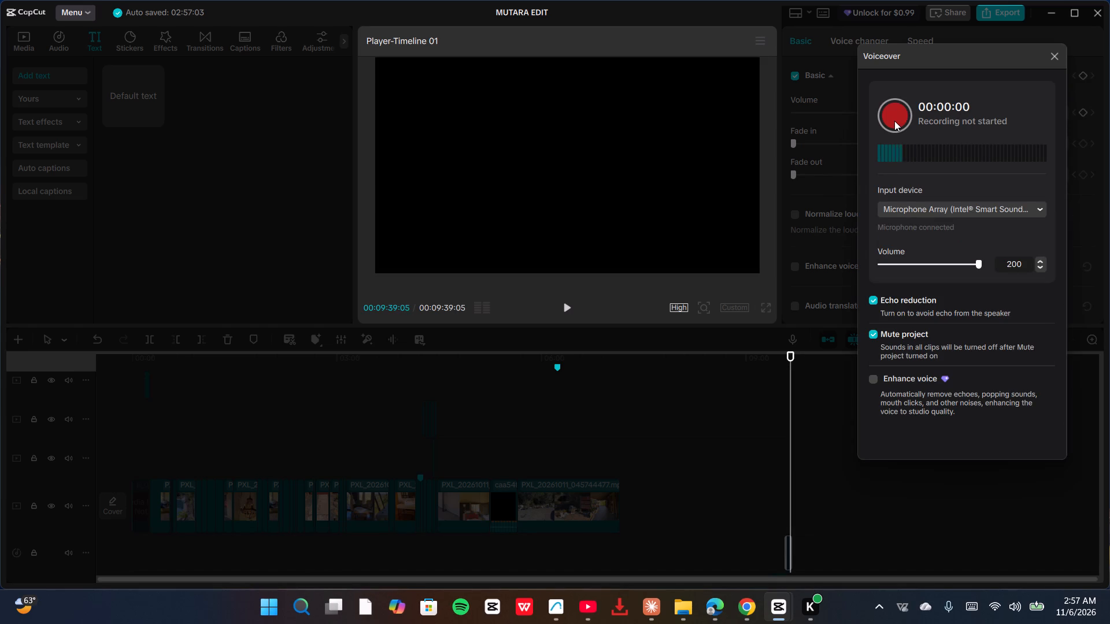
{"action": "key", "text": "space"}
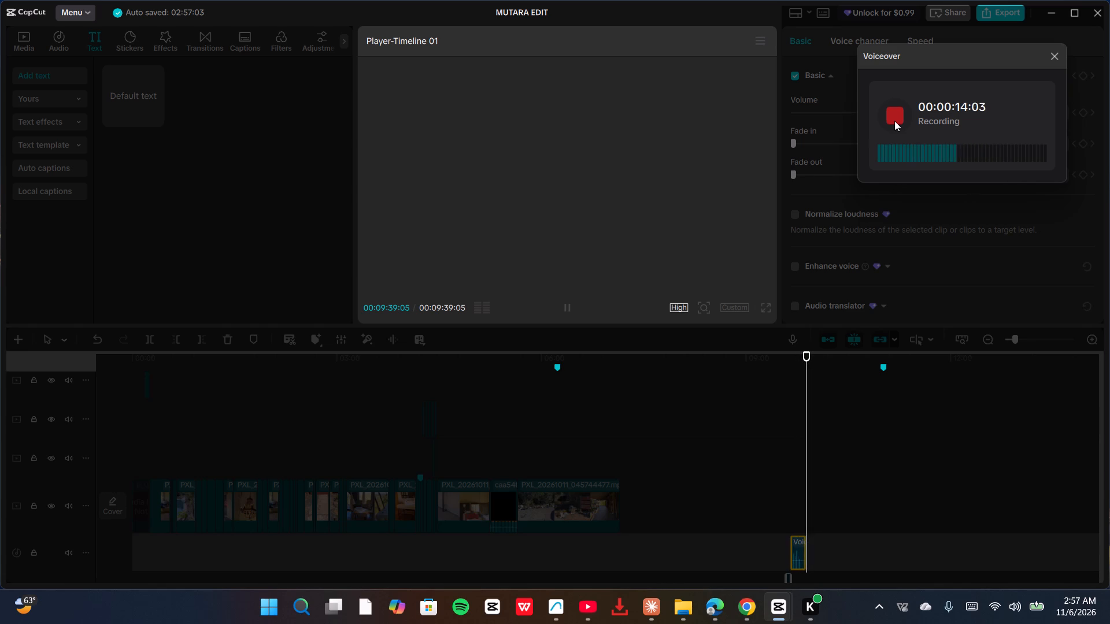
{"action": "key", "text": "space"}
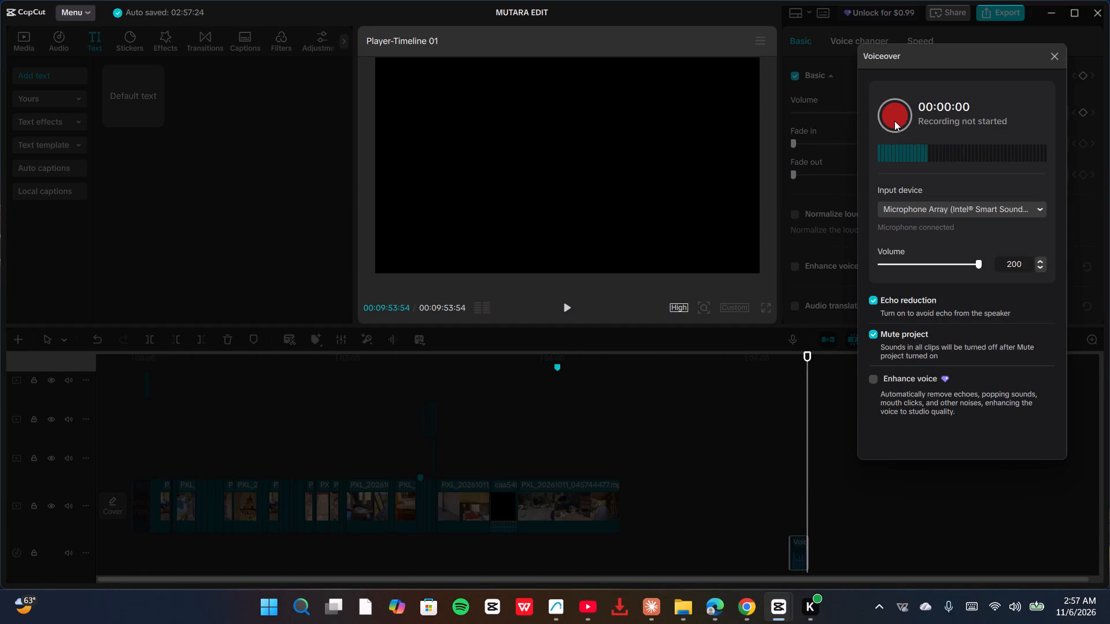
{"action": "left_click", "coordinate": [1056, 58]}
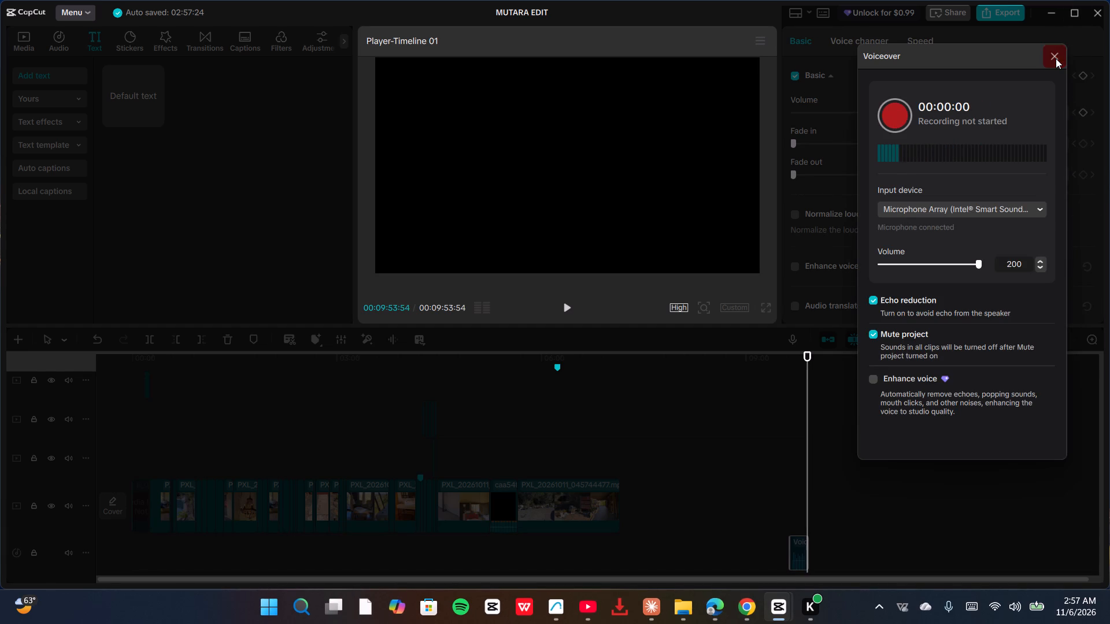
Play back the timeline from about 07:00 to listen to the earliest voiceover takes.
{"action": "scroll", "coordinate": [727, 481], "scroll_direction": "down", "scroll_amount": 1}
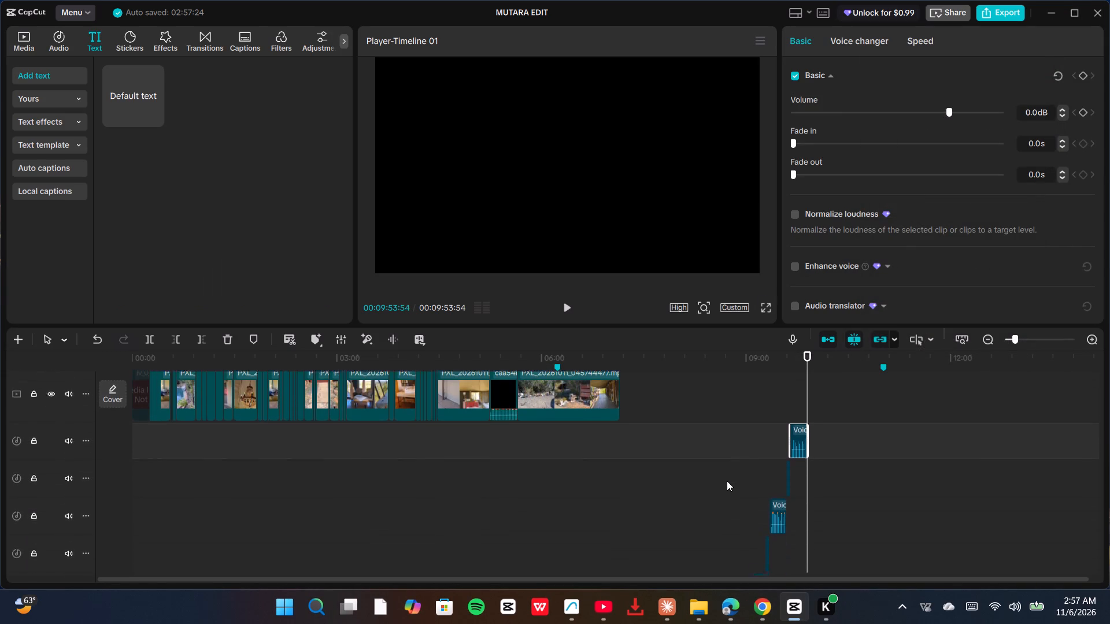
{"action": "scroll", "coordinate": [727, 481], "scroll_direction": "down", "scroll_amount": 4}
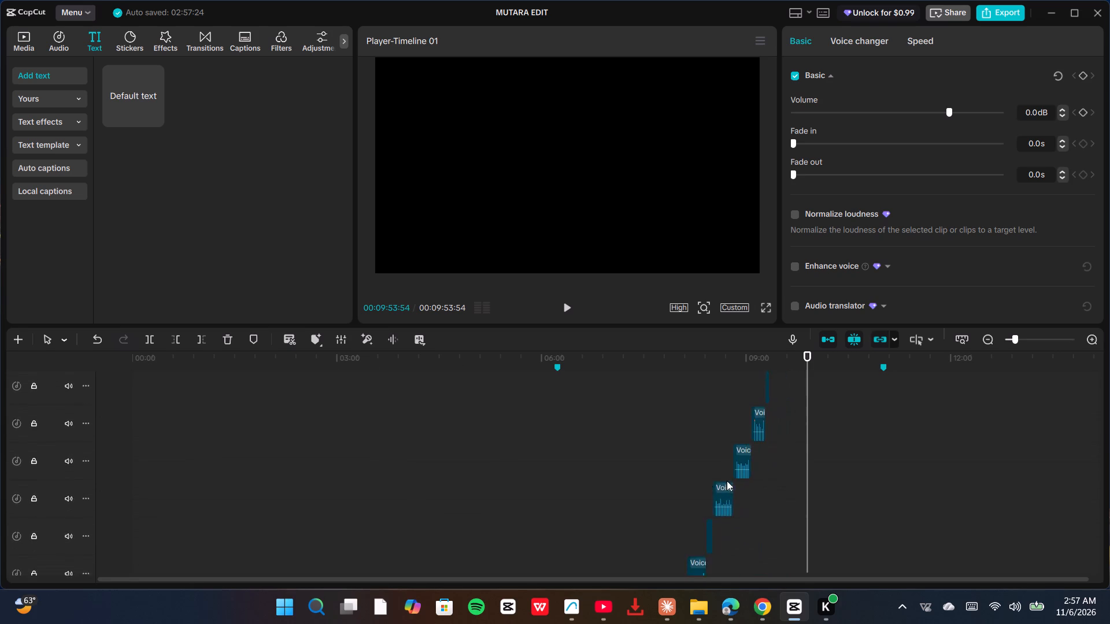
{"action": "scroll", "coordinate": [727, 481], "scroll_direction": "down", "scroll_amount": 2}
{"action": "scroll", "coordinate": [727, 481], "scroll_direction": "left", "scroll_amount": 1}
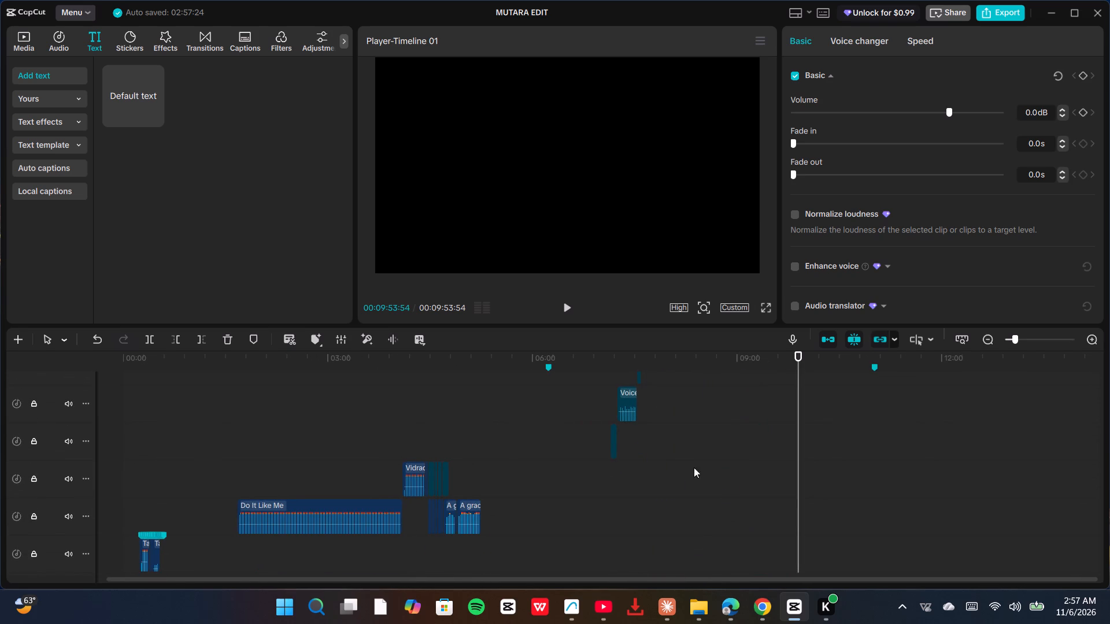
{"action": "left_click", "coordinate": [601, 413]}
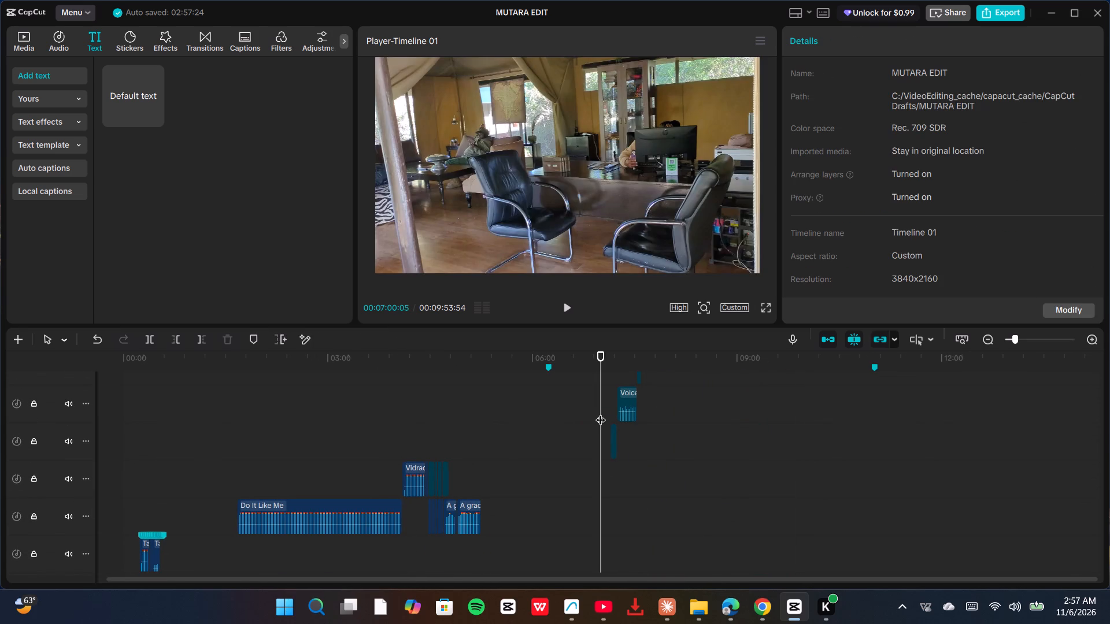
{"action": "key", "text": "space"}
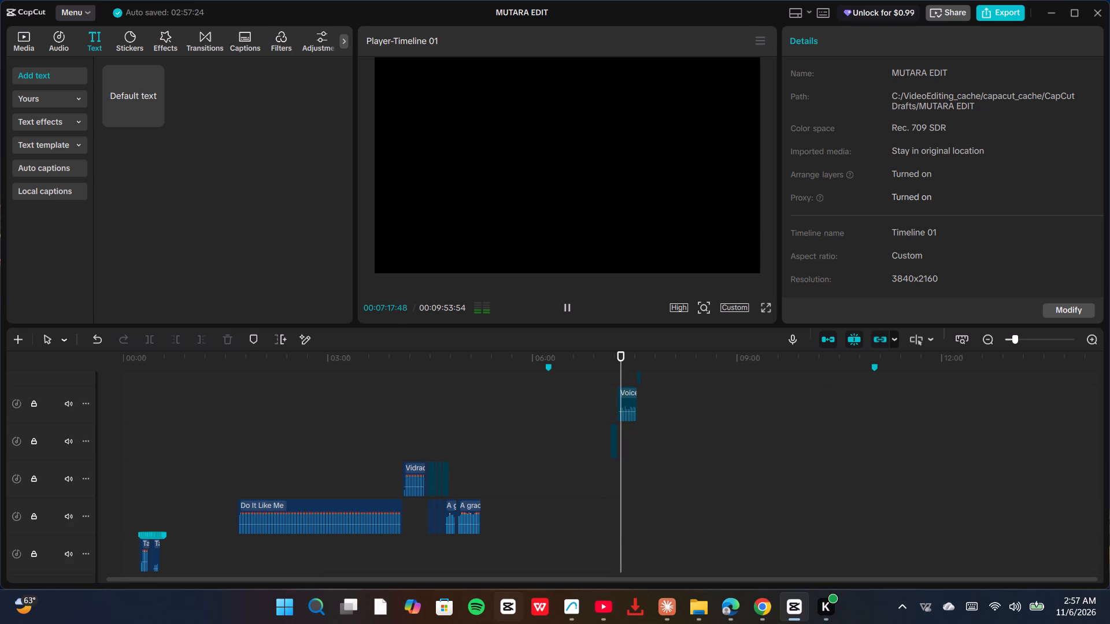
Set the computer's speaker volume to about four fifths of its range while the playback runs.
{"action": "left_click", "coordinate": [1026, 621]}
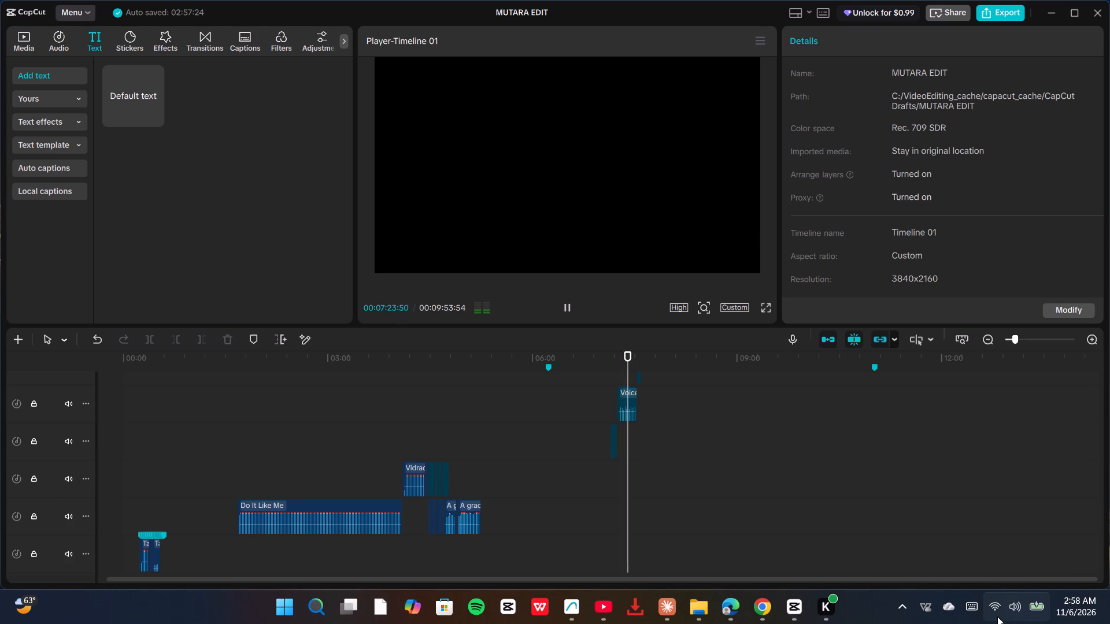
{"action": "left_click", "coordinate": [1001, 616]}
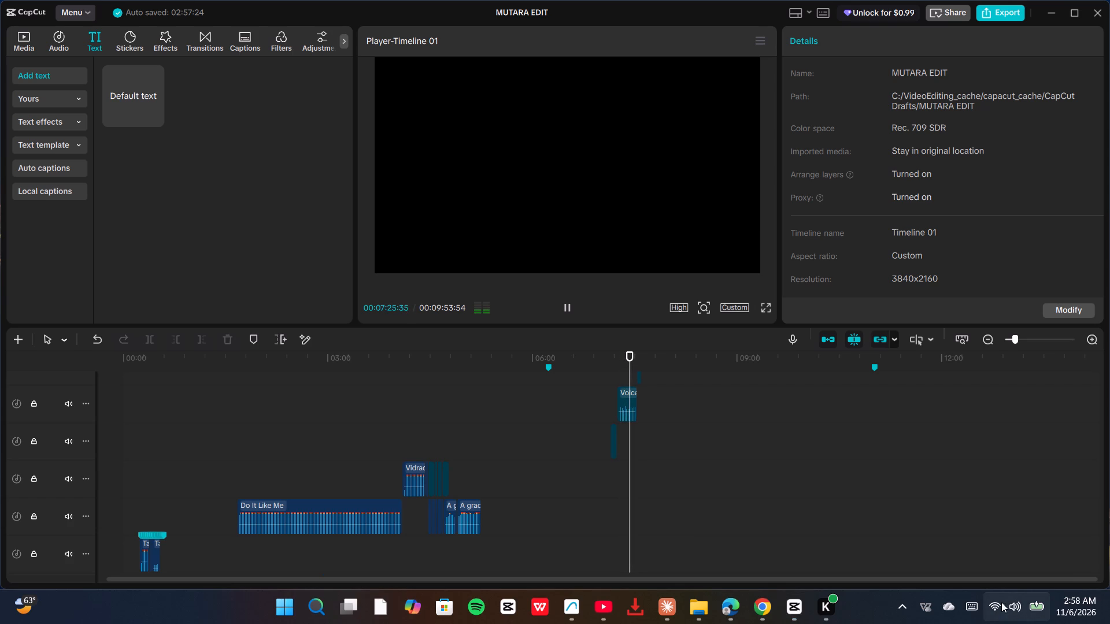
{"action": "left_click", "coordinate": [1025, 520]}
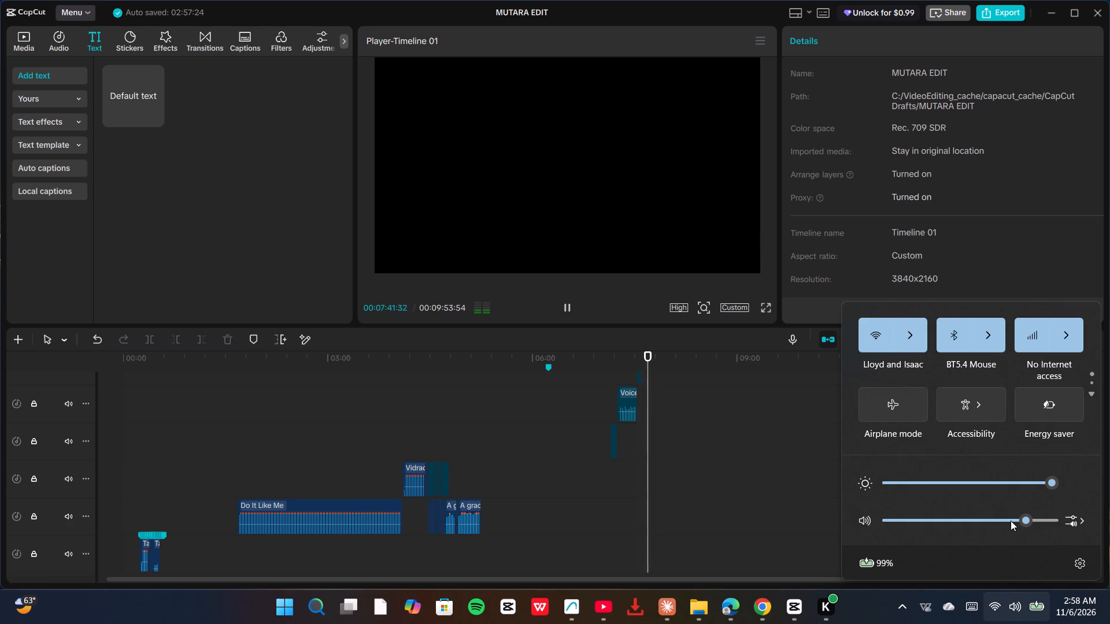
Delete the three earliest voiceover takes, the ones lying before the take that starts at about 07:36.
{"action": "scroll", "coordinate": [730, 466], "scroll_direction": "up", "scroll_amount": 4}
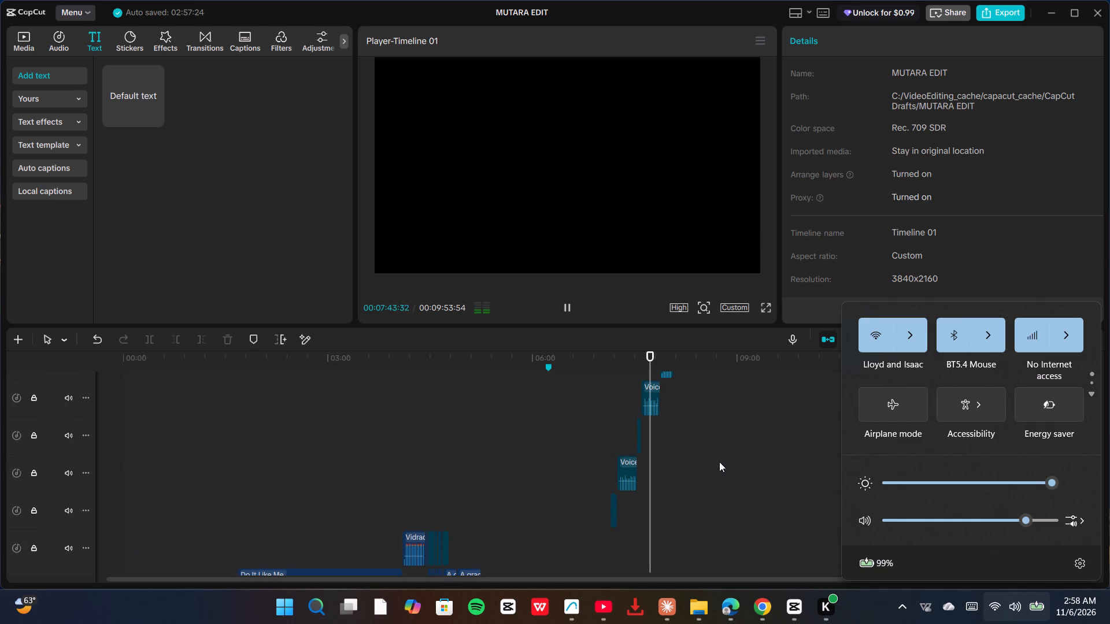
{"action": "scroll", "coordinate": [719, 462], "scroll_direction": "up", "scroll_amount": 2}
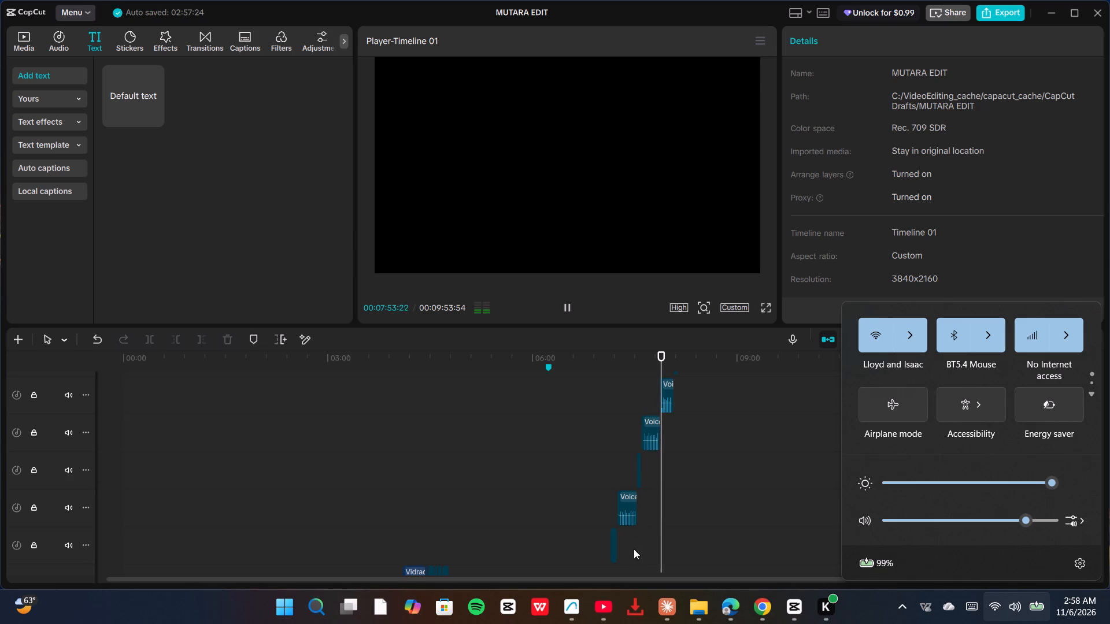
{"action": "left_click_drag", "start_coordinate": [637, 559], "coordinate": [624, 476]}
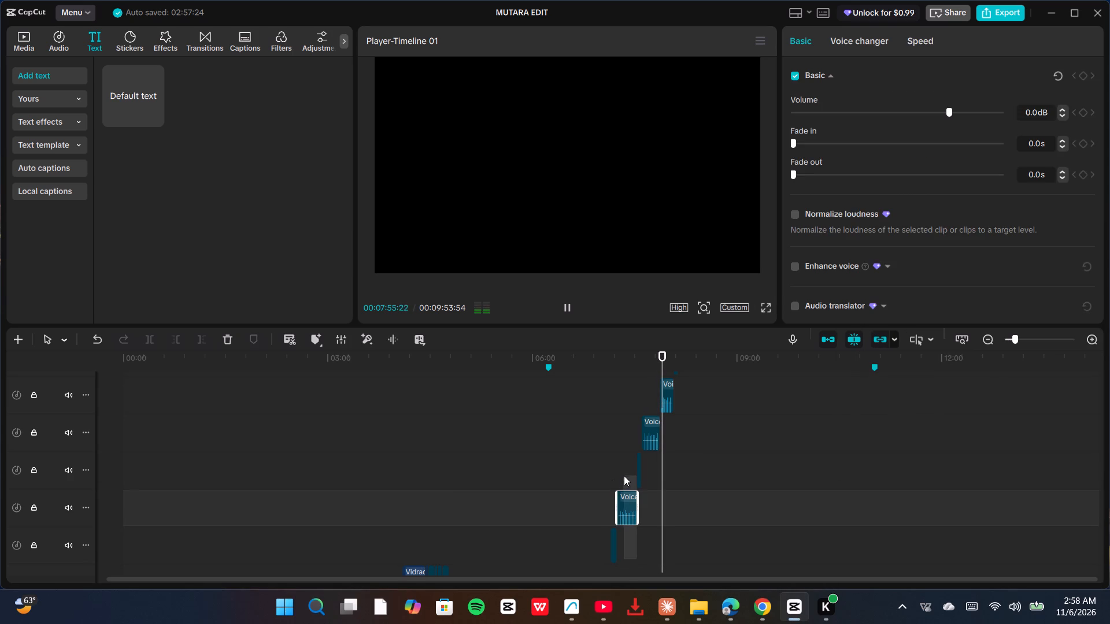
{"action": "left_click_drag", "start_coordinate": [624, 476], "coordinate": [601, 467]}
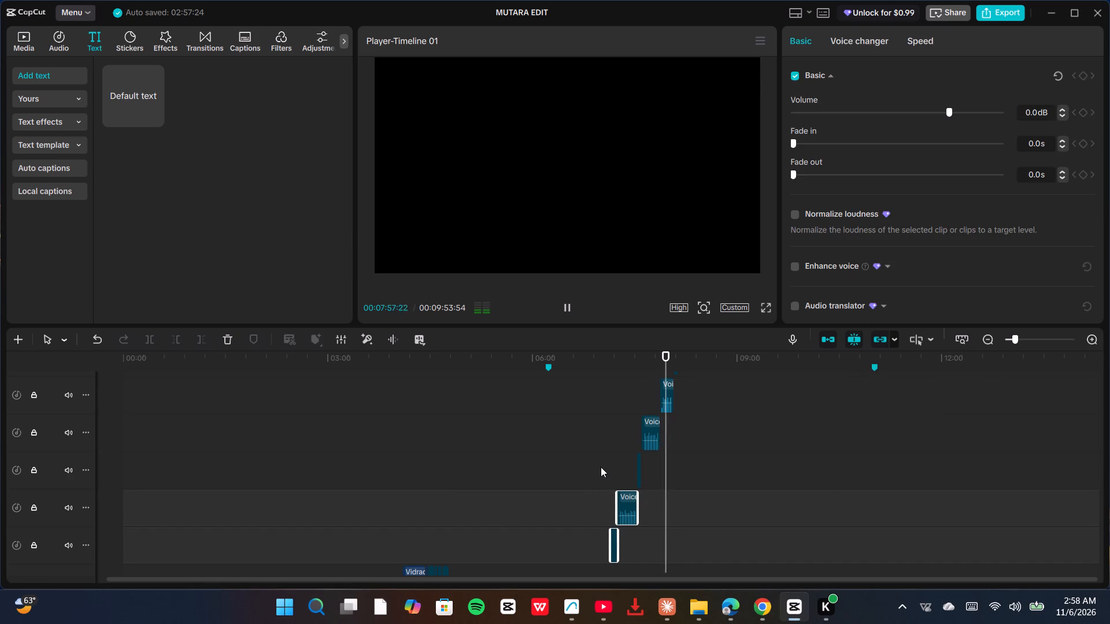
{"action": "key", "text": "Delete"}
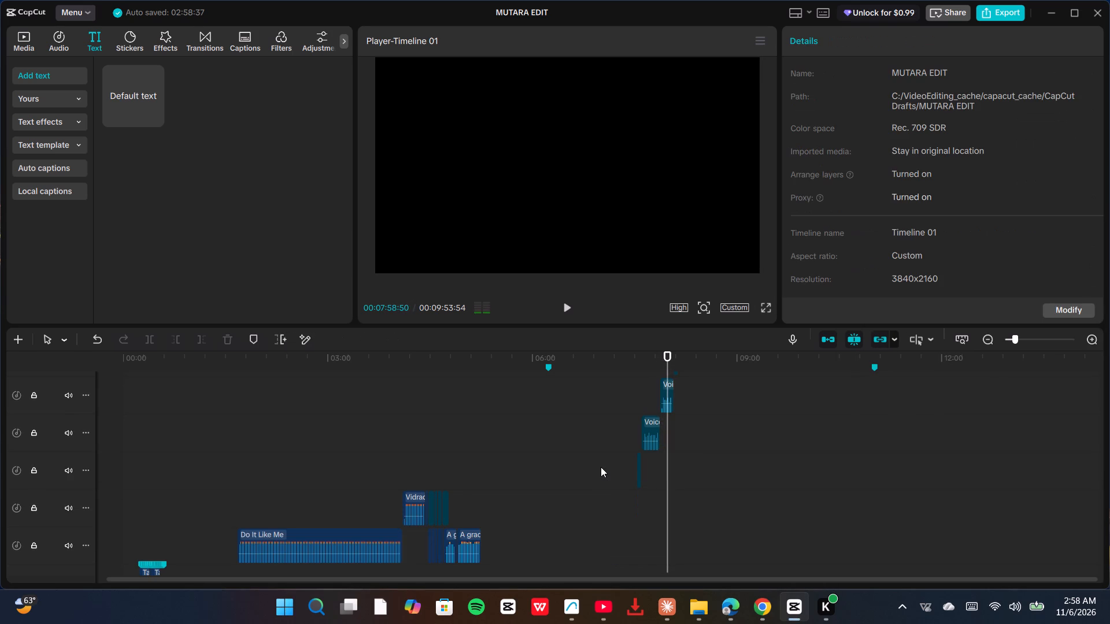
{"action": "left_click_drag", "start_coordinate": [650, 476], "coordinate": [620, 474]}
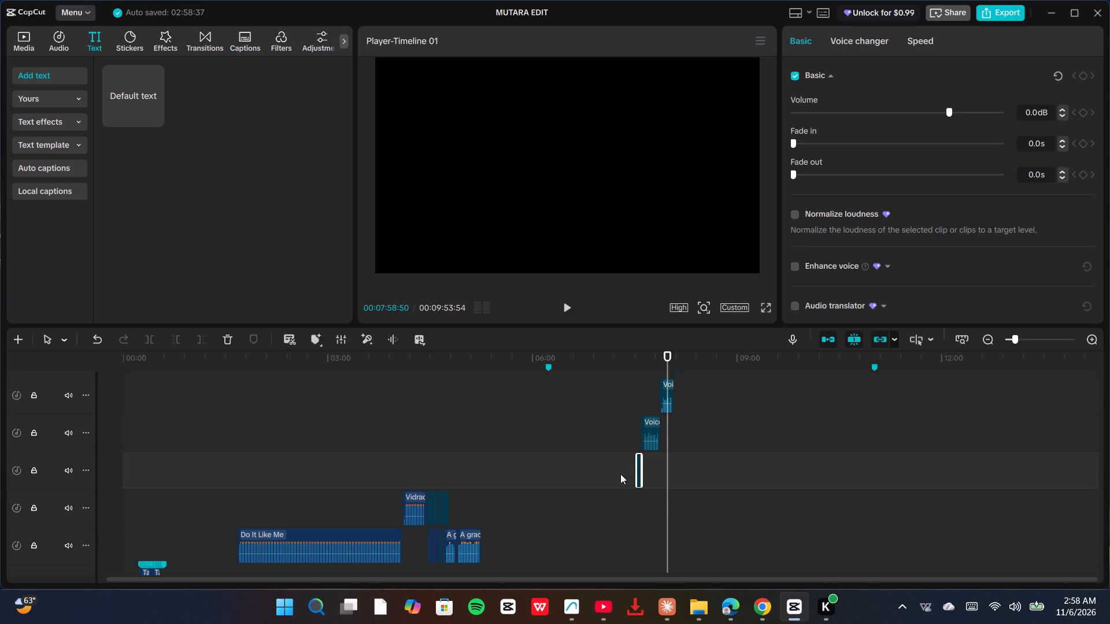
{"action": "key", "text": "Delete"}
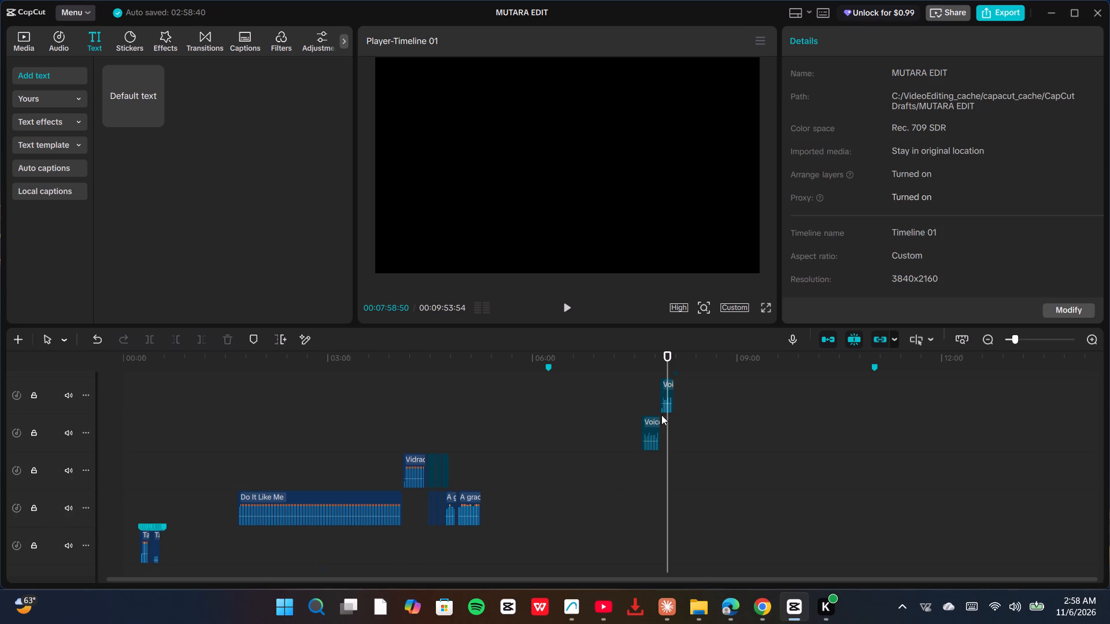
Listen on from 07:58 and delete the three consecutive voiceover takes lying between about 07:52 and 08:25.
{"action": "key", "text": "space"}
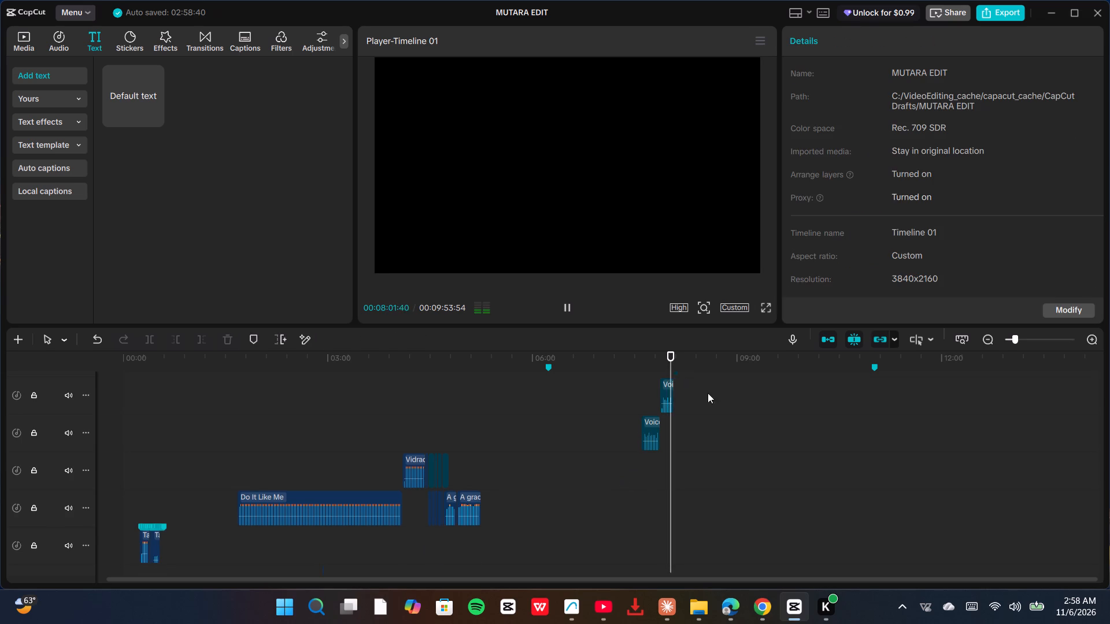
{"action": "left_click", "coordinate": [668, 393]}
{"action": "key", "text": "Delete"}
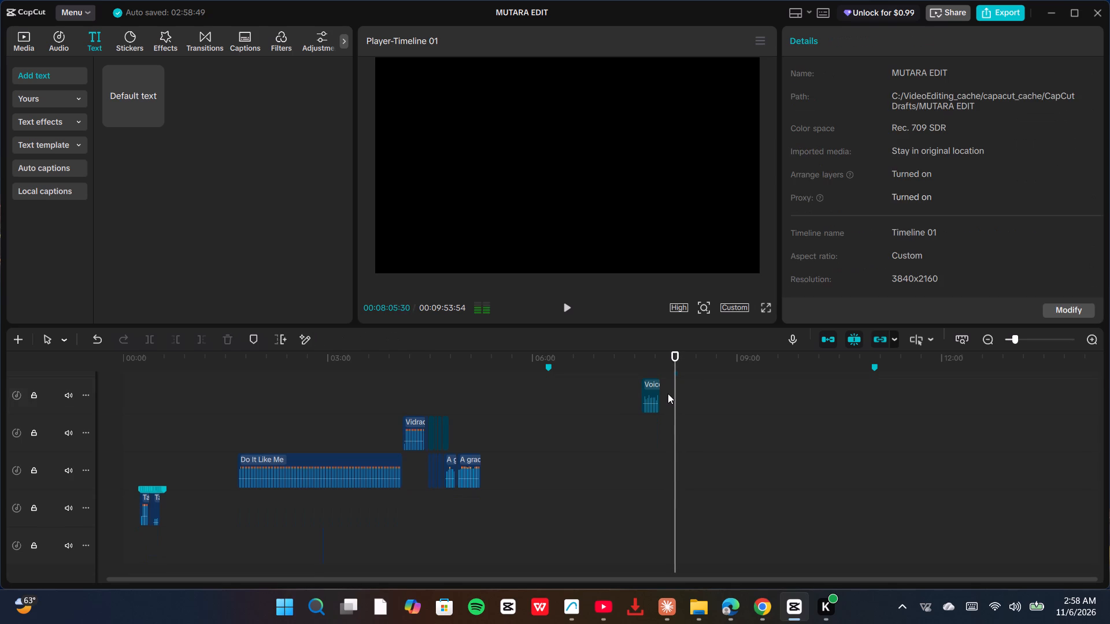
{"action": "scroll", "coordinate": [669, 401], "scroll_direction": "up", "scroll_amount": 4}
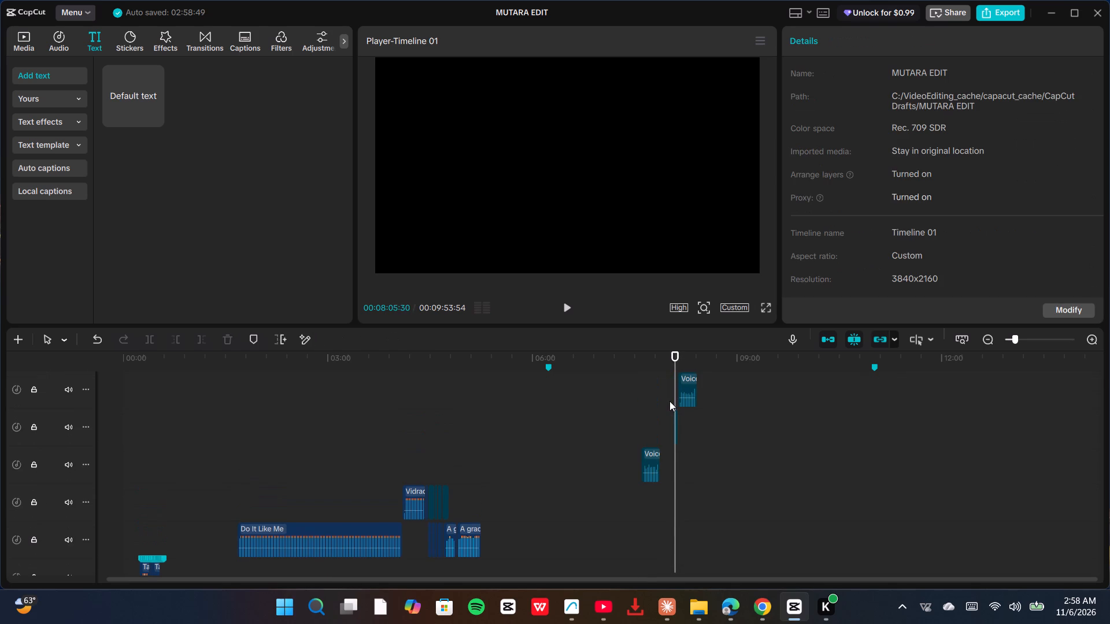
{"action": "key", "text": "space"}
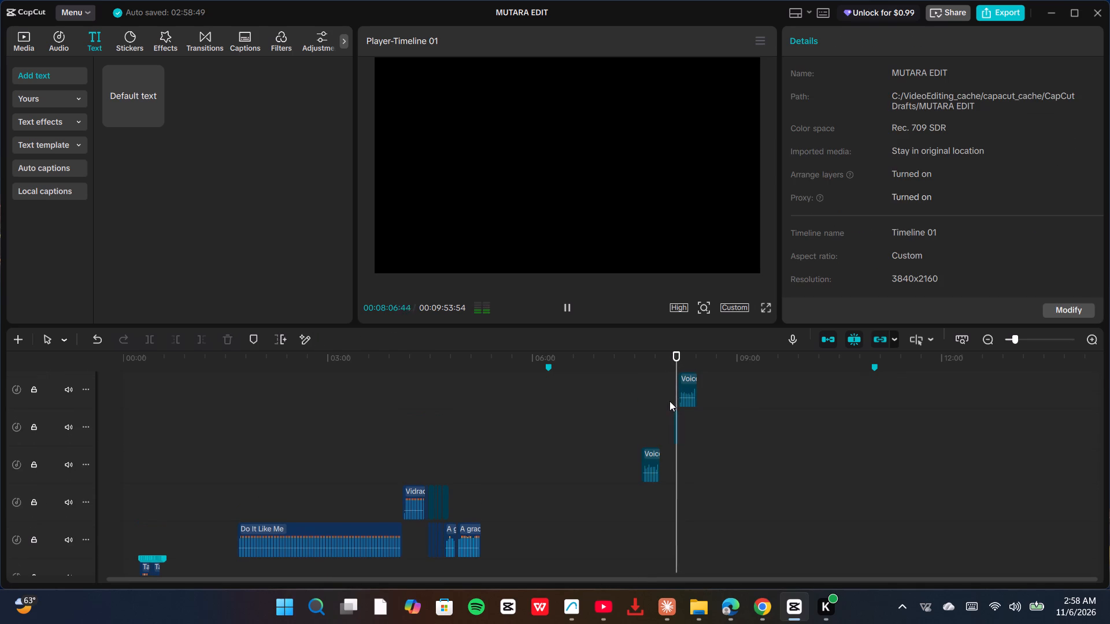
{"action": "key", "text": "space"}
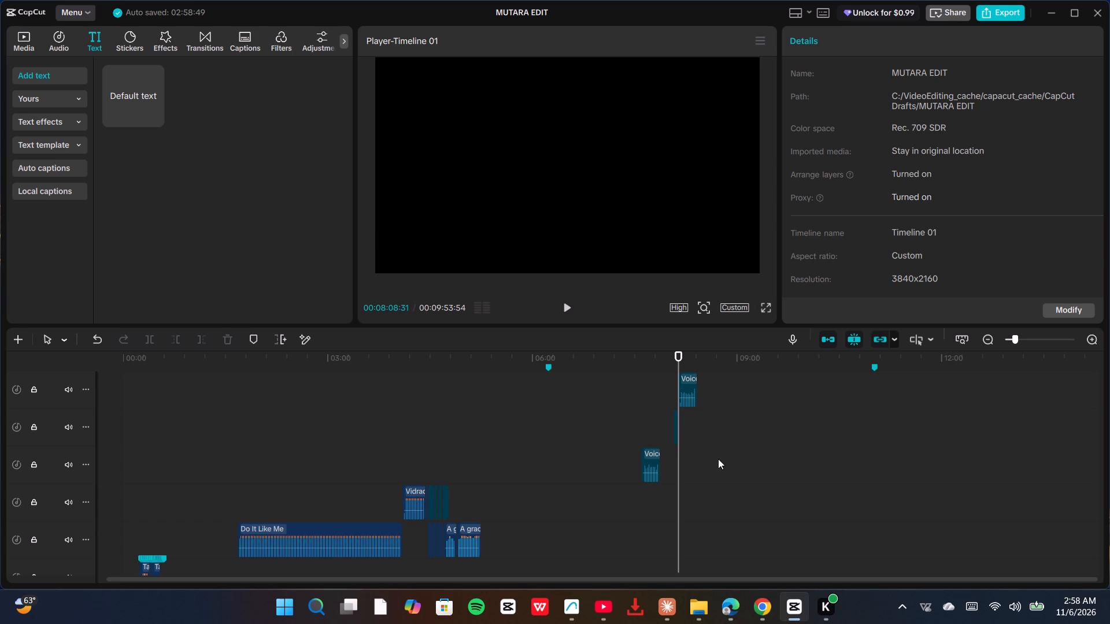
{"action": "left_click_drag", "start_coordinate": [697, 448], "coordinate": [661, 425]}
{"action": "key", "text": "Delete"}
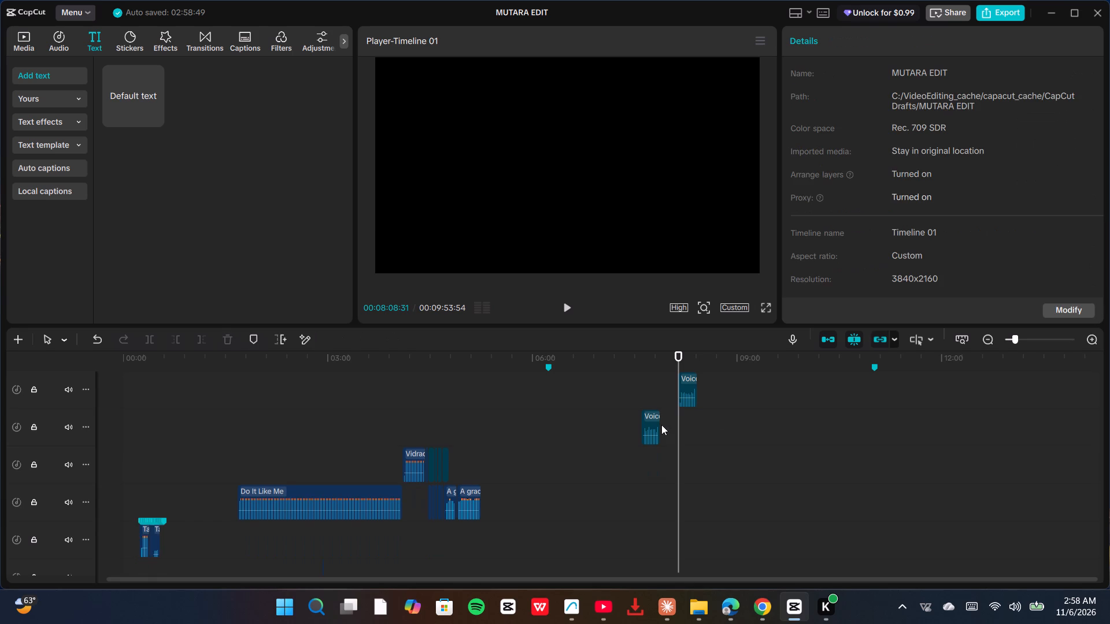
{"action": "key", "text": "space"}
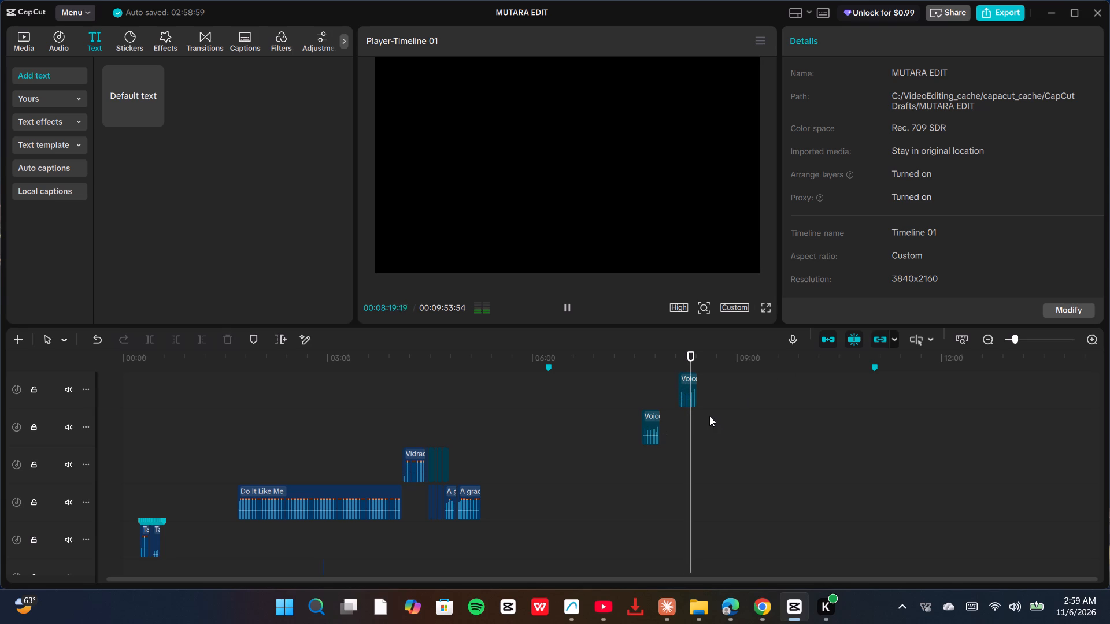
{"action": "left_click_drag", "start_coordinate": [709, 416], "coordinate": [669, 383]}
{"action": "key", "text": "Delete"}
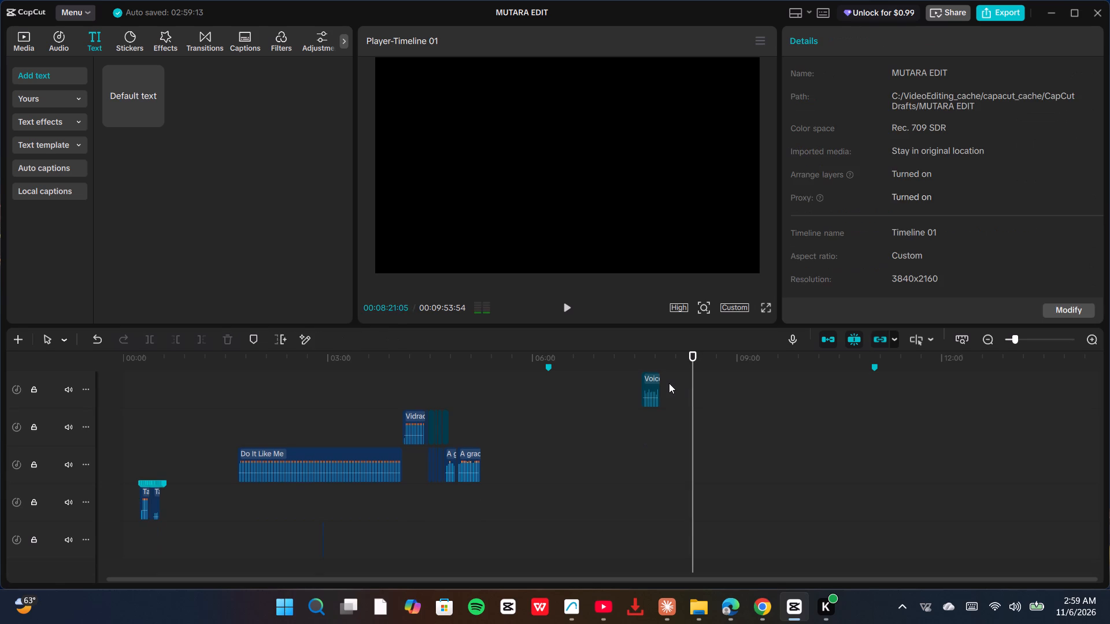
Audition the voiceover from 08:21 and delete the two takes lying between about 08:25 and 08:49.
{"action": "scroll", "coordinate": [663, 396], "scroll_direction": "up", "scroll_amount": 4}
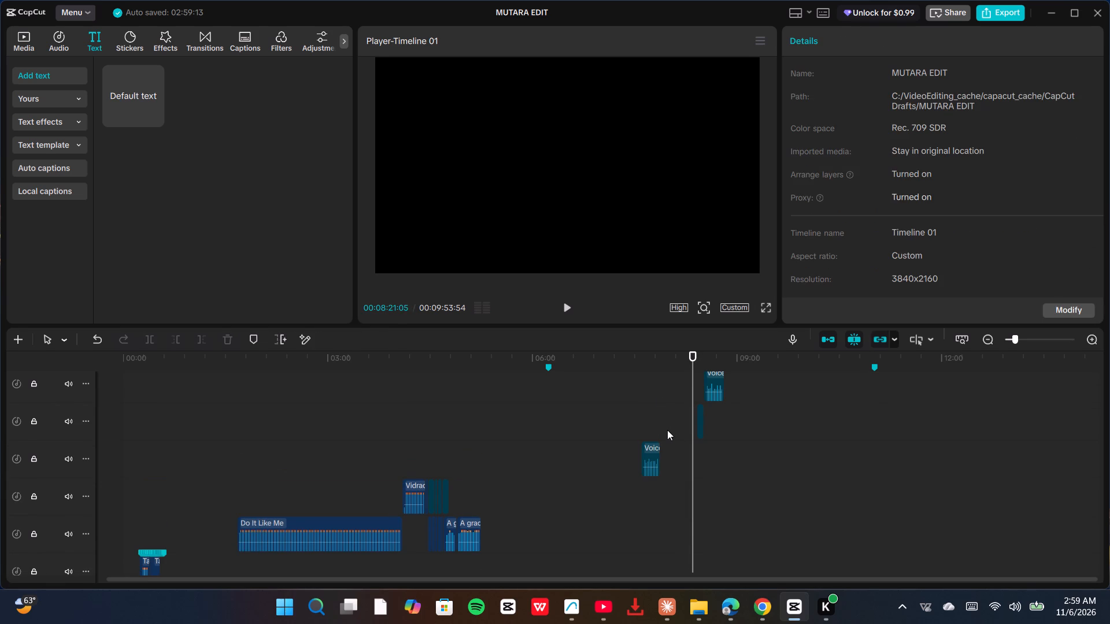
{"action": "key", "text": "space"}
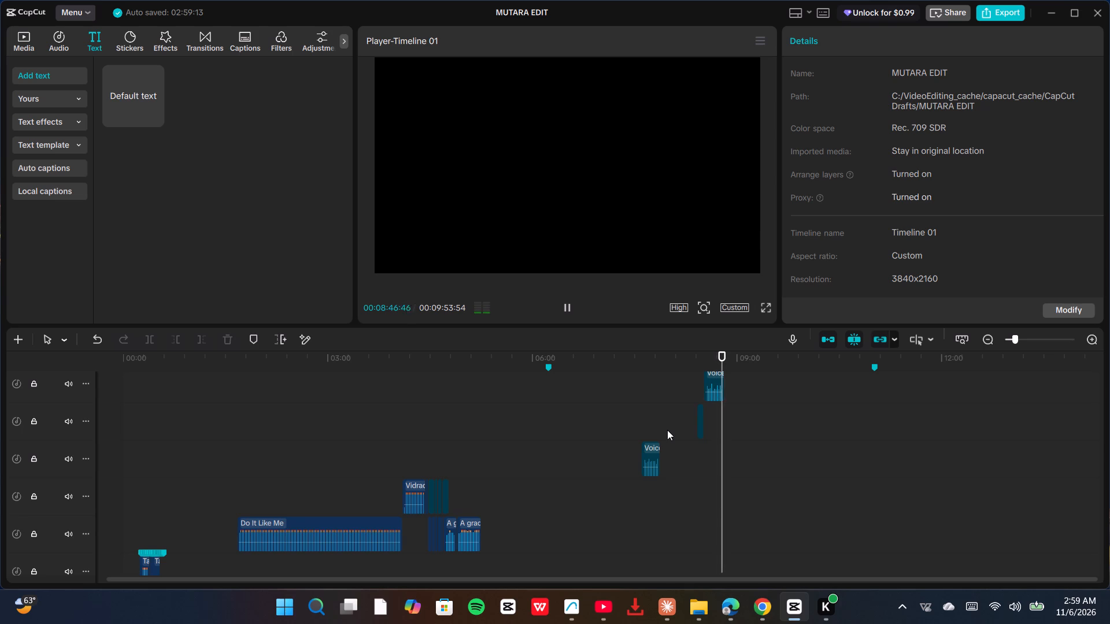
{"action": "left_click_drag", "start_coordinate": [740, 432], "coordinate": [679, 404]}
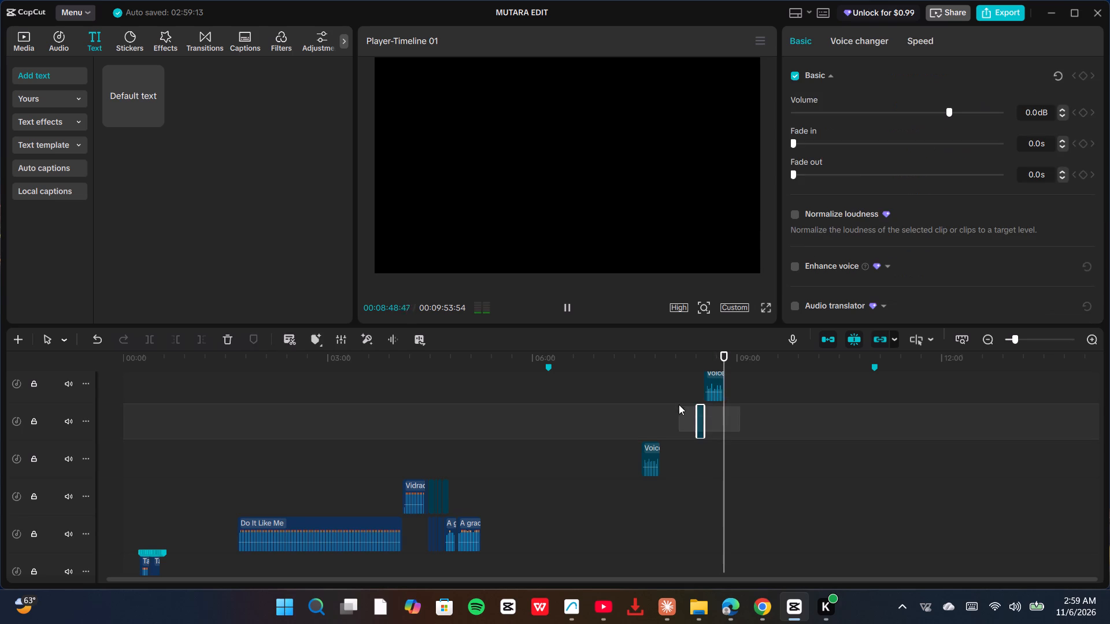
{"action": "left_click_drag", "start_coordinate": [679, 404], "coordinate": [676, 387]}
{"action": "key", "text": "Delete"}
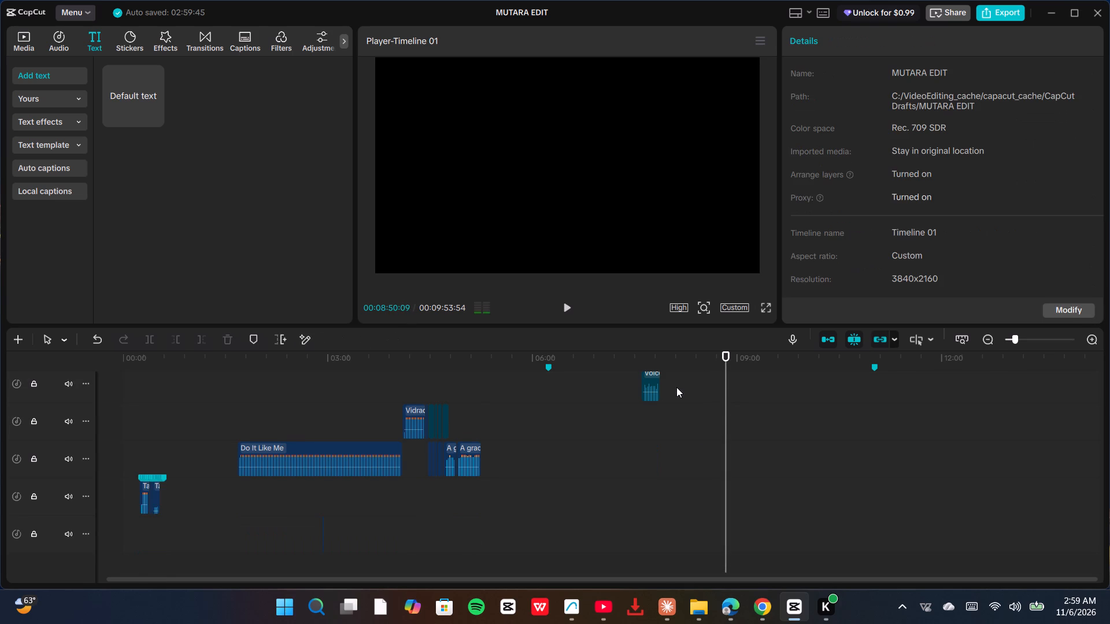
Listen on from 08:50, keep the take starting there, and delete the following voiceover take at about 09:05 to 09:17.
{"action": "scroll", "coordinate": [663, 401], "scroll_direction": "up", "scroll_amount": 6}
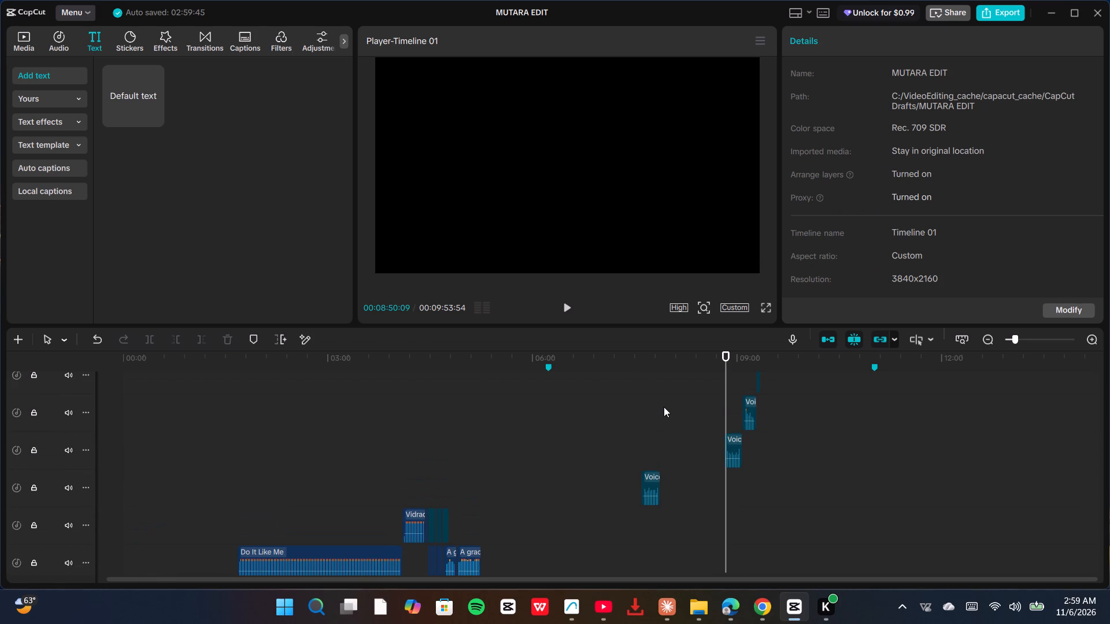
{"action": "key", "text": "space"}
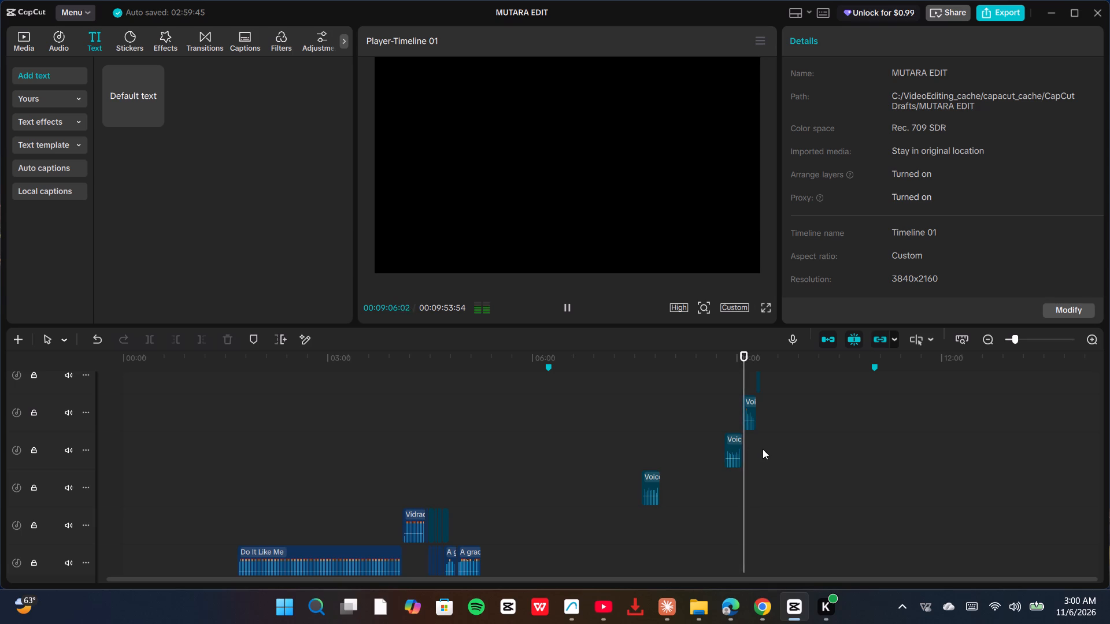
{"action": "scroll", "coordinate": [785, 448], "scroll_direction": "up", "scroll_amount": 4}
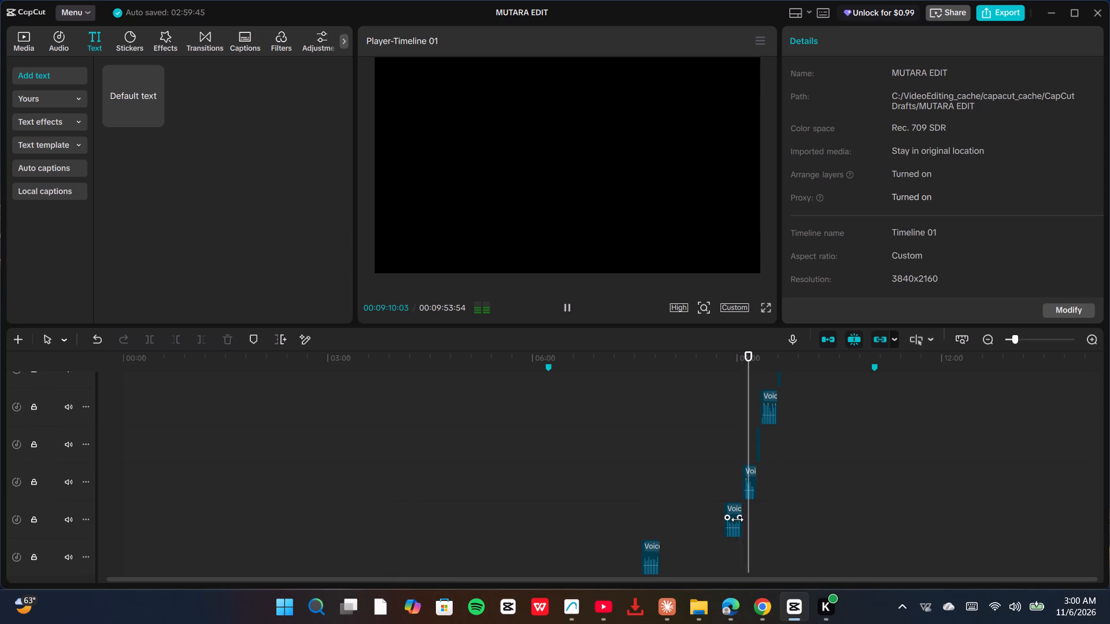
{"action": "left_click_drag", "start_coordinate": [768, 489], "coordinate": [736, 480]}
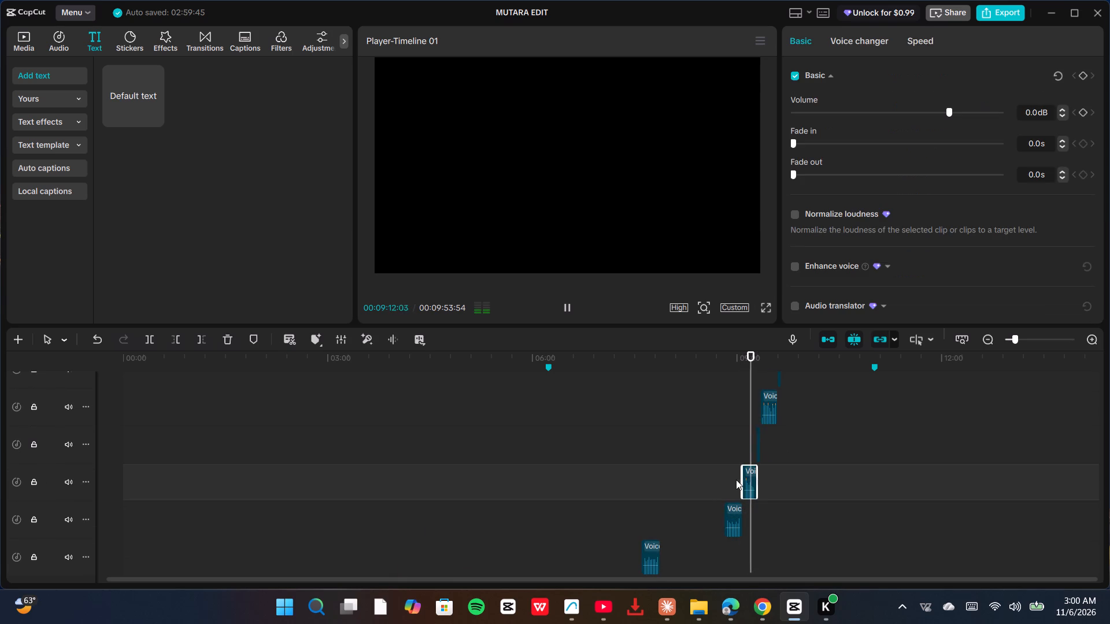
{"action": "key", "text": "Delete"}
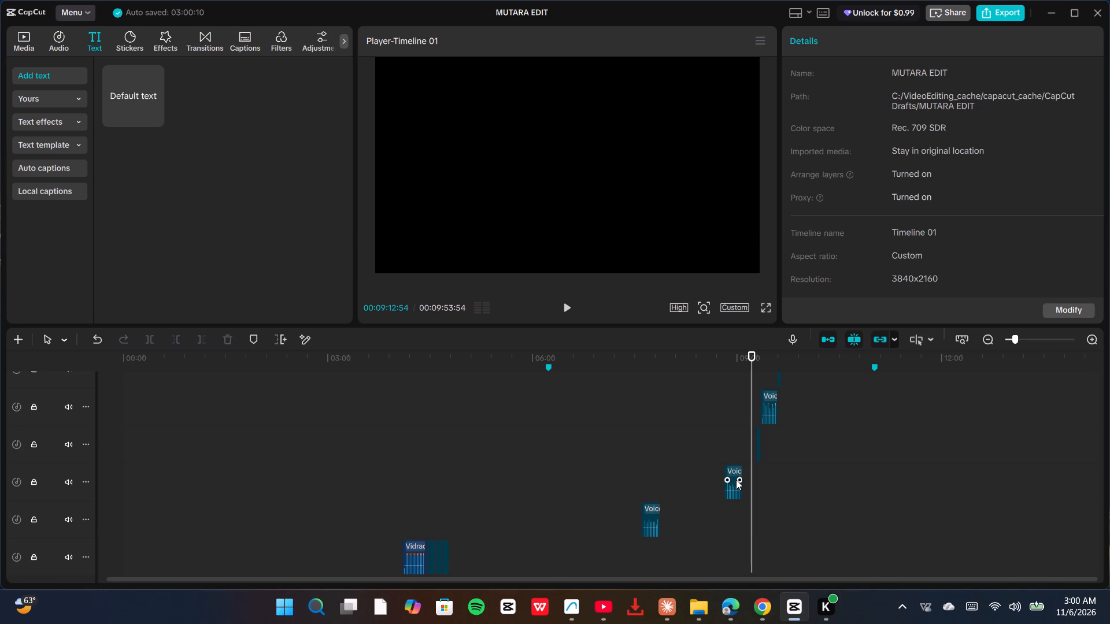
Listen on from 09:12 and delete the next two voiceover takes, the short one at about 09:17 and the longer one following it.
{"action": "key", "text": "space"}
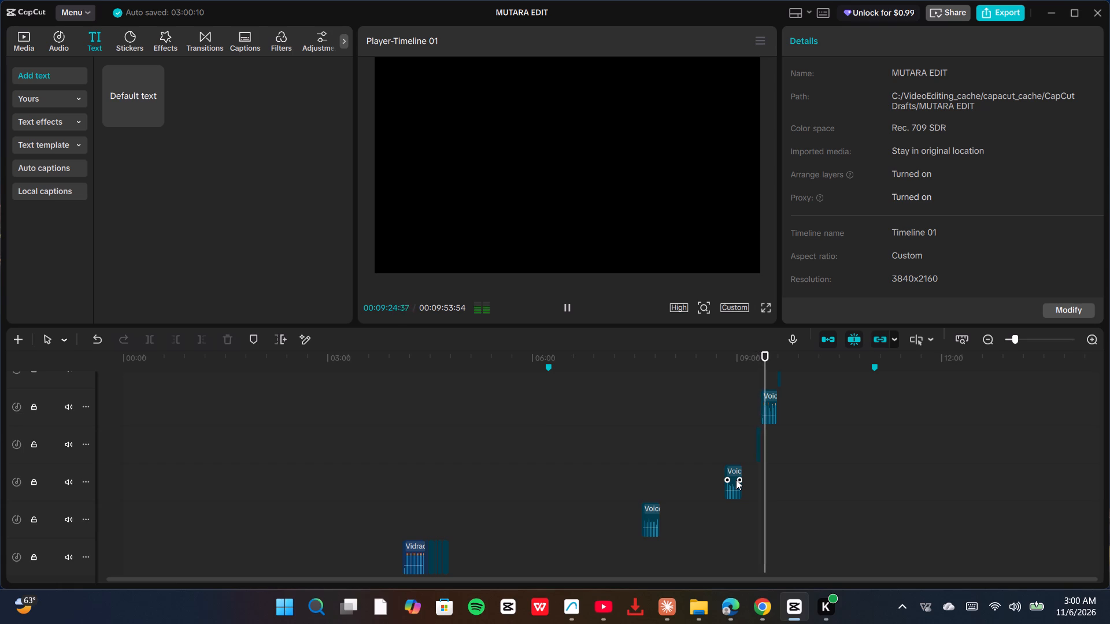
{"action": "scroll", "coordinate": [816, 532], "scroll_direction": "up", "scroll_amount": 2}
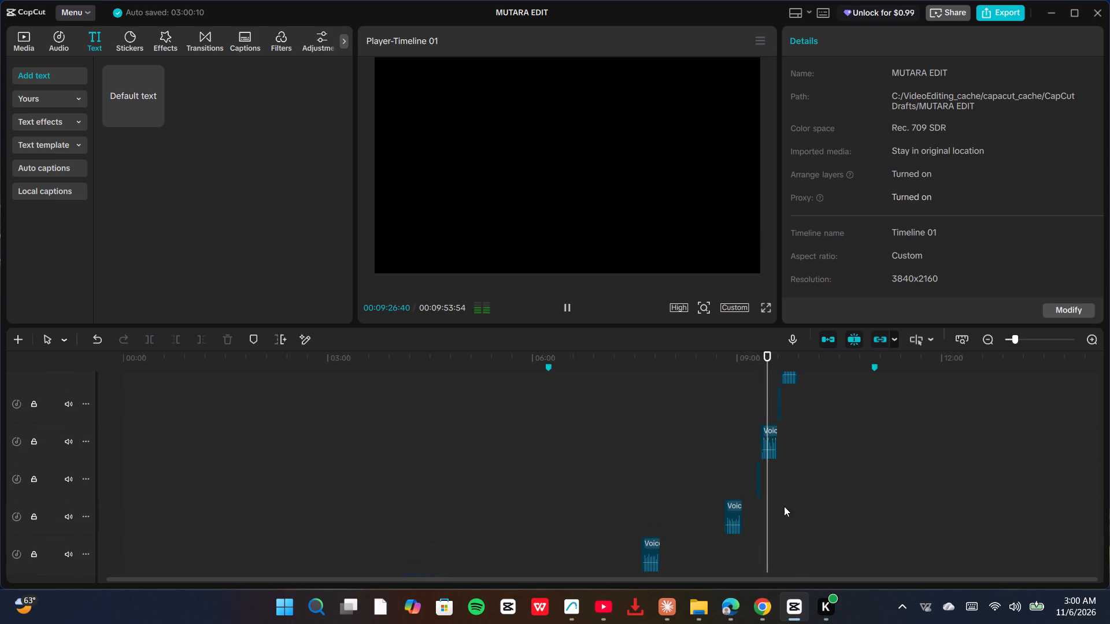
{"action": "left_click_drag", "start_coordinate": [788, 495], "coordinate": [739, 442]}
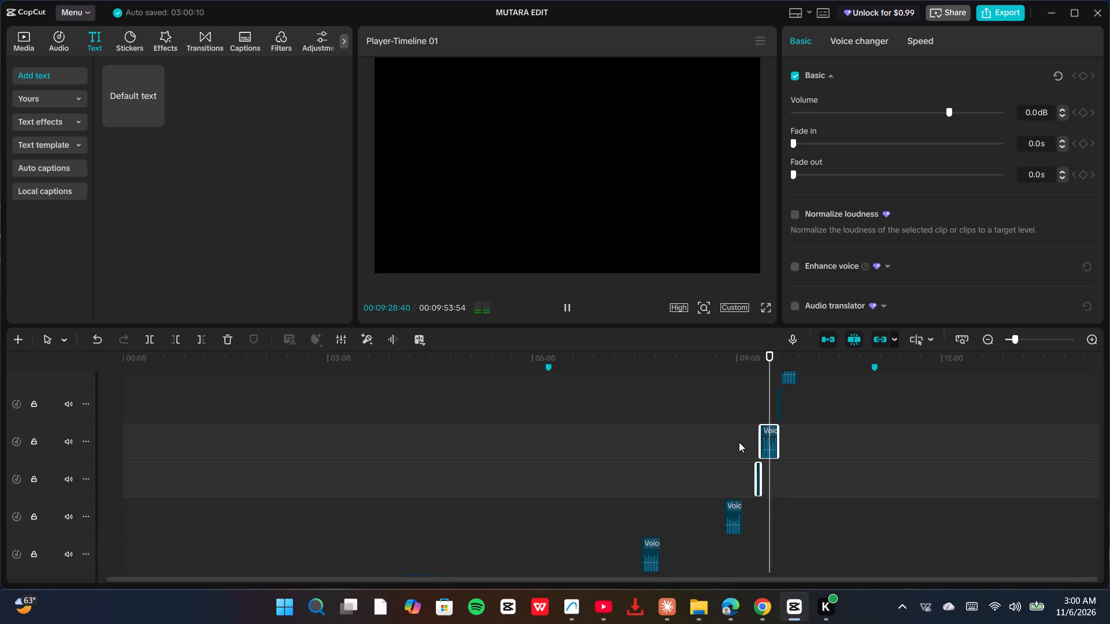
{"action": "key", "text": "Delete"}
Play the remaining voiceover to the end at 09:53 and delete the short take just before the last one.
{"action": "key", "text": "space"}
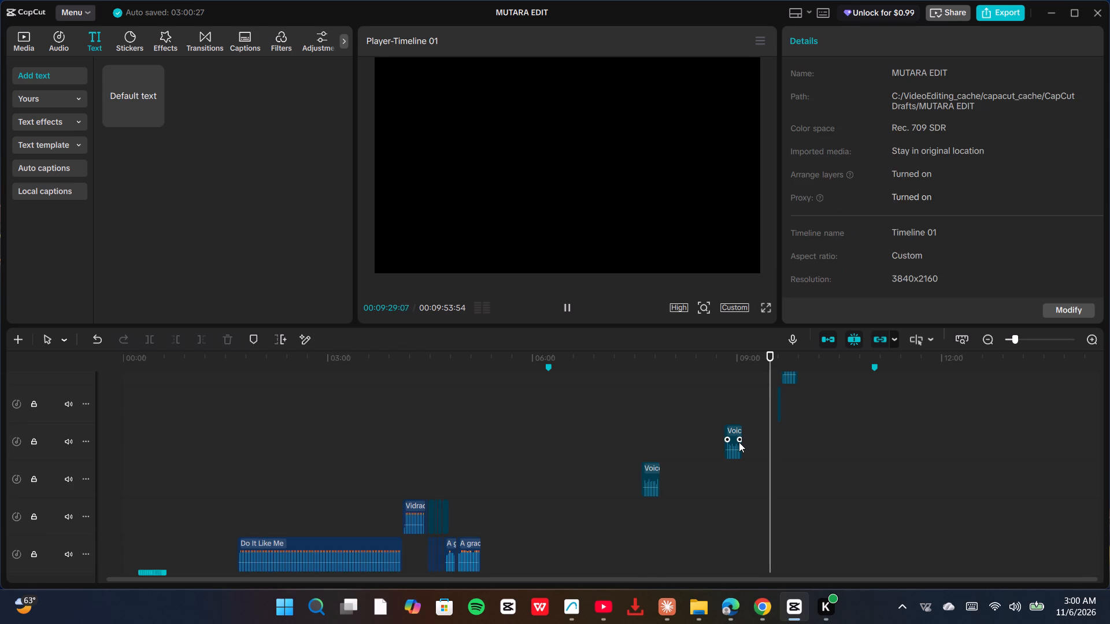
{"action": "scroll", "coordinate": [741, 443], "scroll_direction": "up", "scroll_amount": 1}
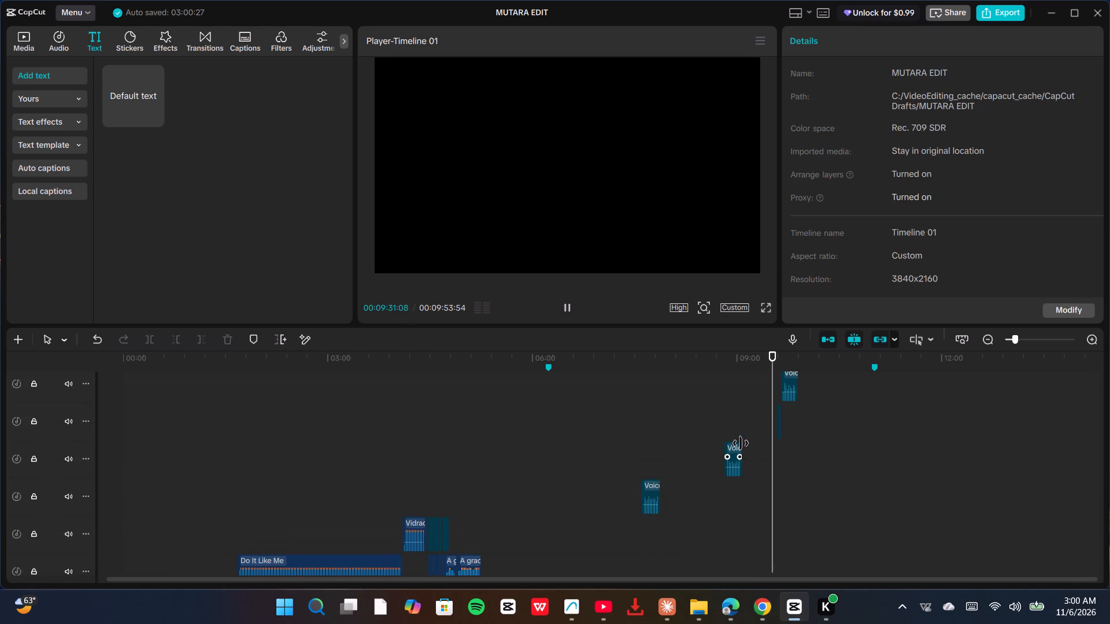
{"action": "scroll", "coordinate": [741, 443], "scroll_direction": "up", "scroll_amount": 3}
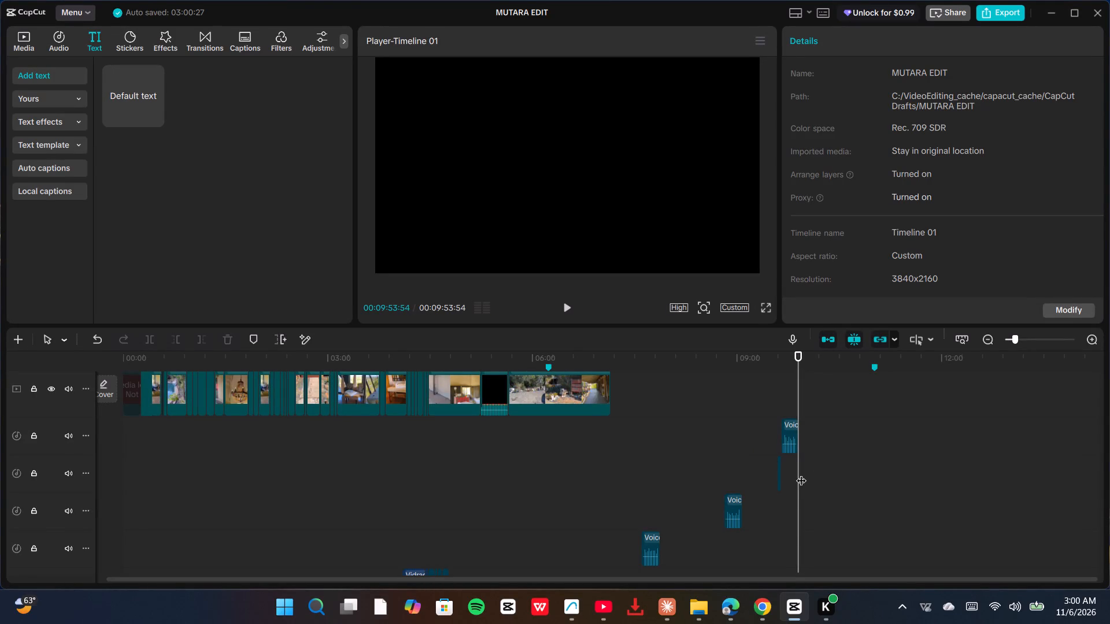
{"action": "left_click_drag", "start_coordinate": [801, 473], "coordinate": [771, 449]}
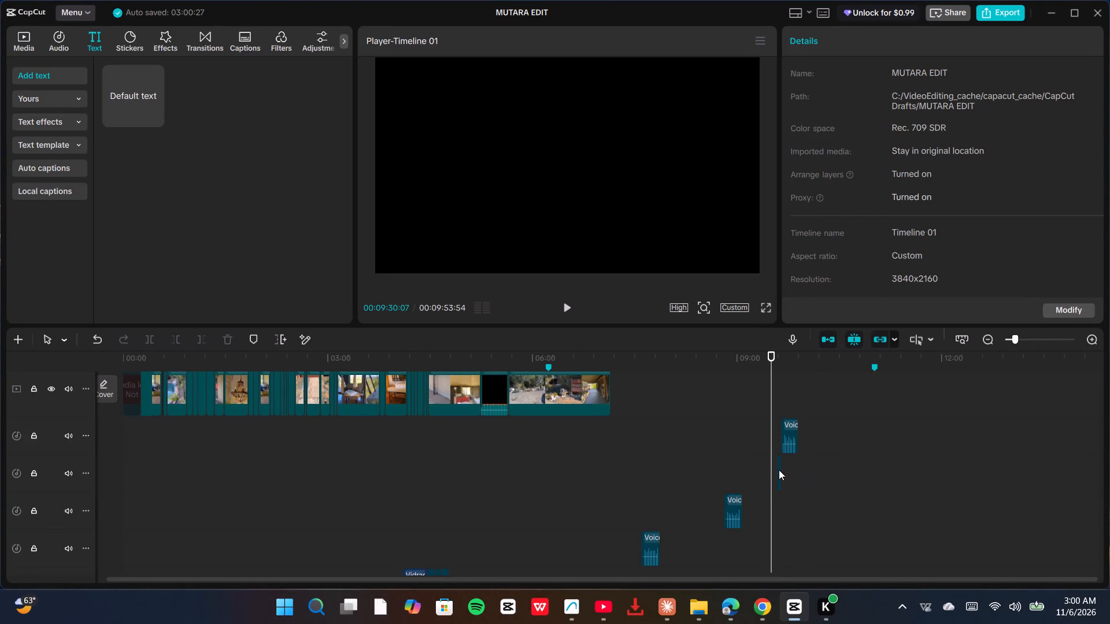
{"action": "left_click", "coordinate": [779, 470]}
{"action": "key", "text": "Delete"}
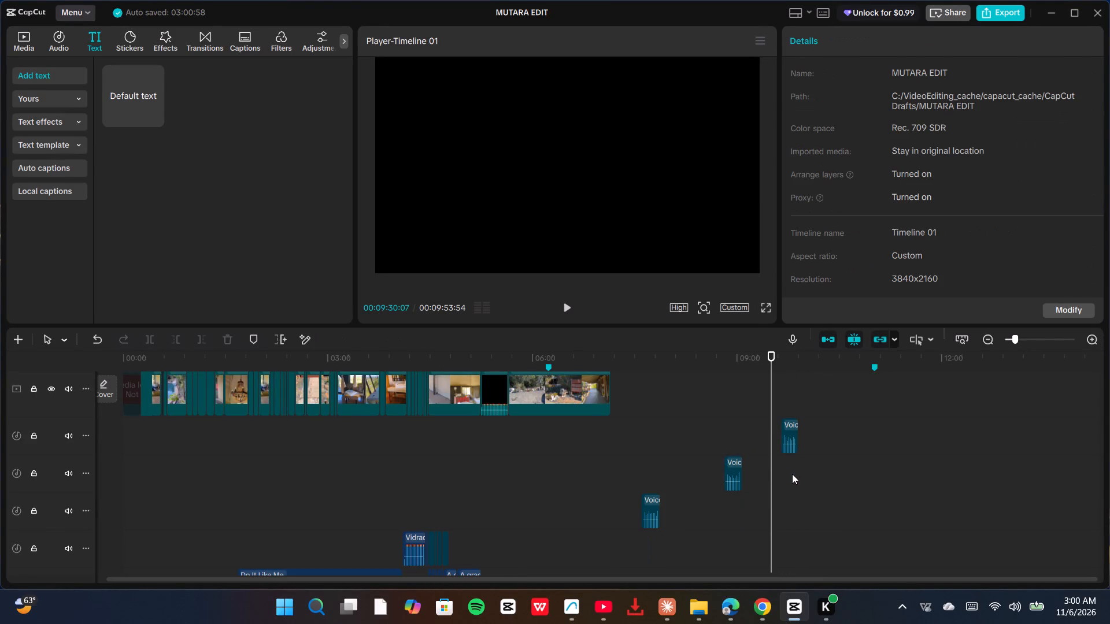
Line up the three remaining voiceover takes back to back on the top audio track from about 07:37, ordered first, last, middle.
{"action": "left_click_drag", "start_coordinate": [793, 439], "coordinate": [769, 441]}
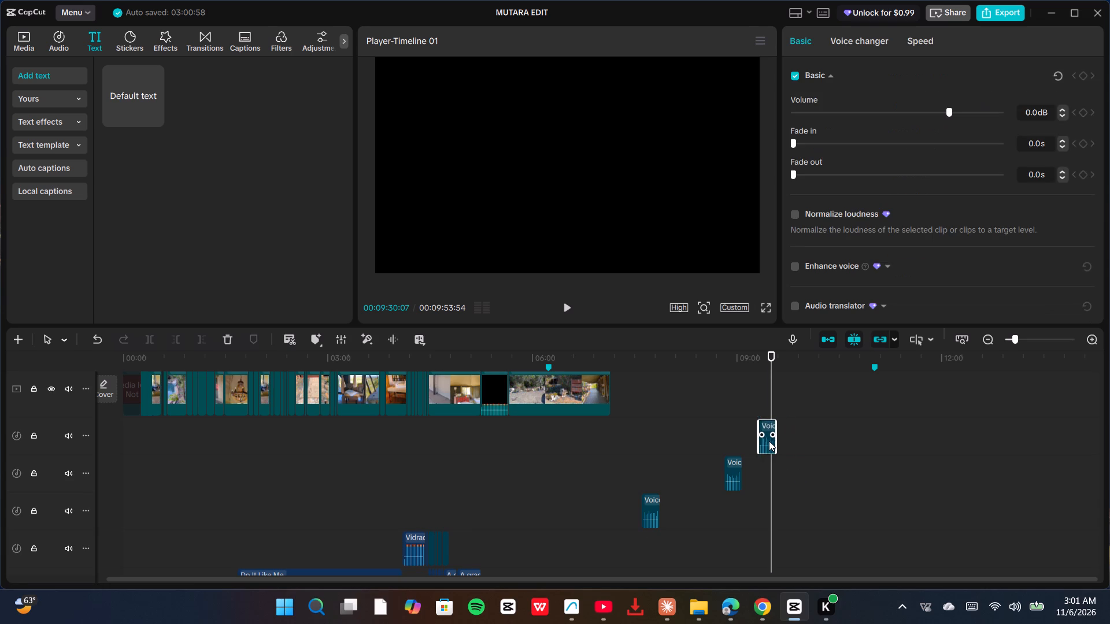
{"action": "left_click_drag", "start_coordinate": [769, 441], "coordinate": [669, 469]}
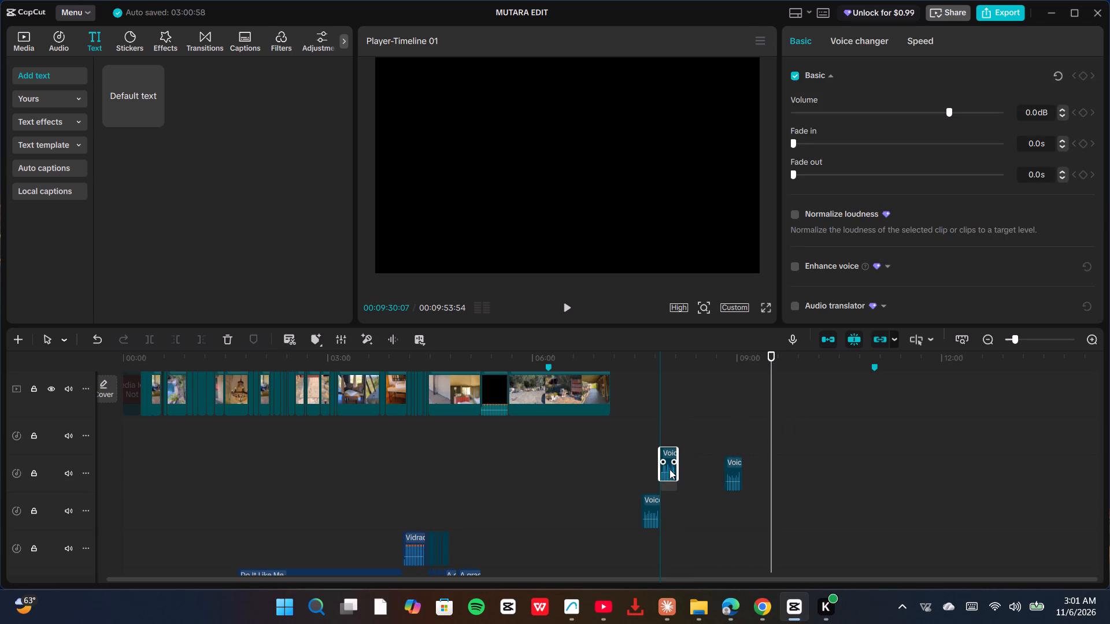
{"action": "left_click_drag", "start_coordinate": [669, 469], "coordinate": [670, 435]}
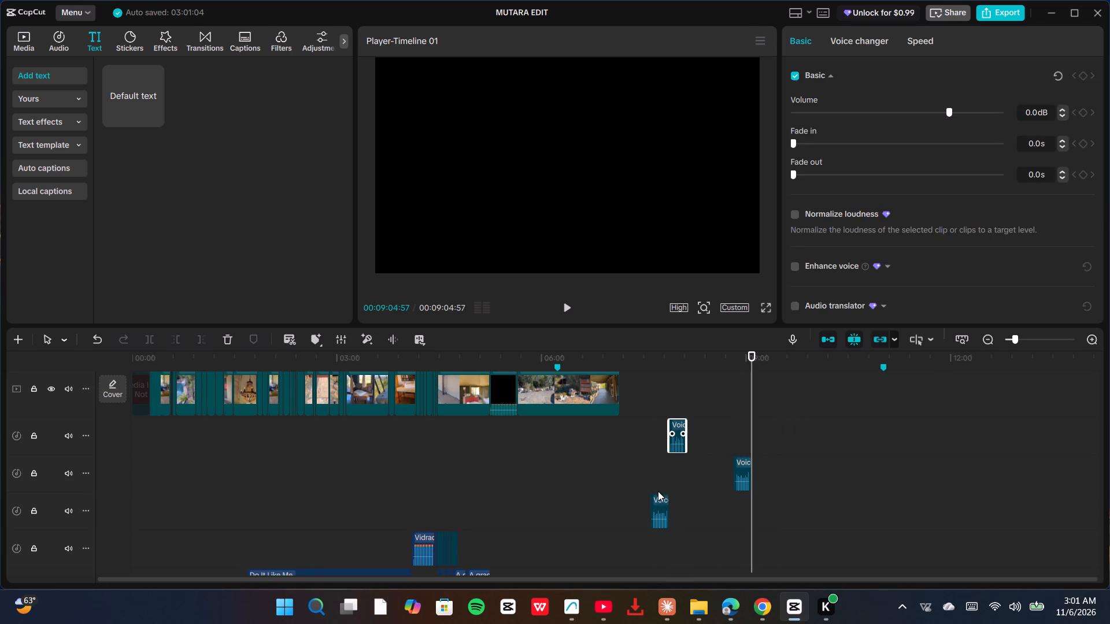
{"action": "left_click_drag", "start_coordinate": [657, 500], "coordinate": [655, 428]}
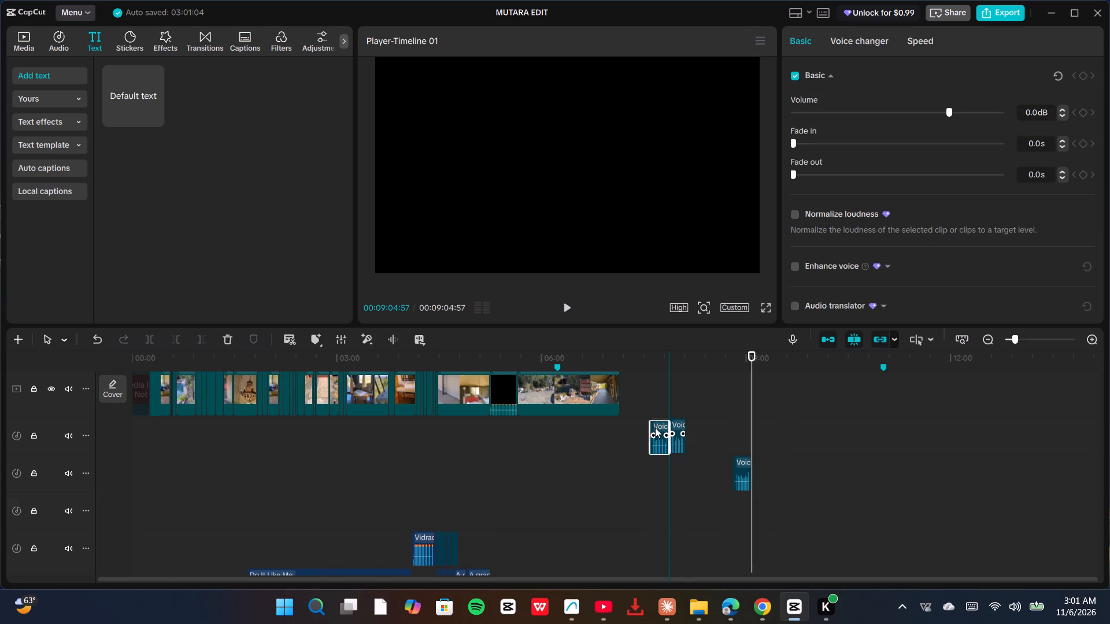
{"action": "left_click_drag", "start_coordinate": [741, 468], "coordinate": [702, 429]}
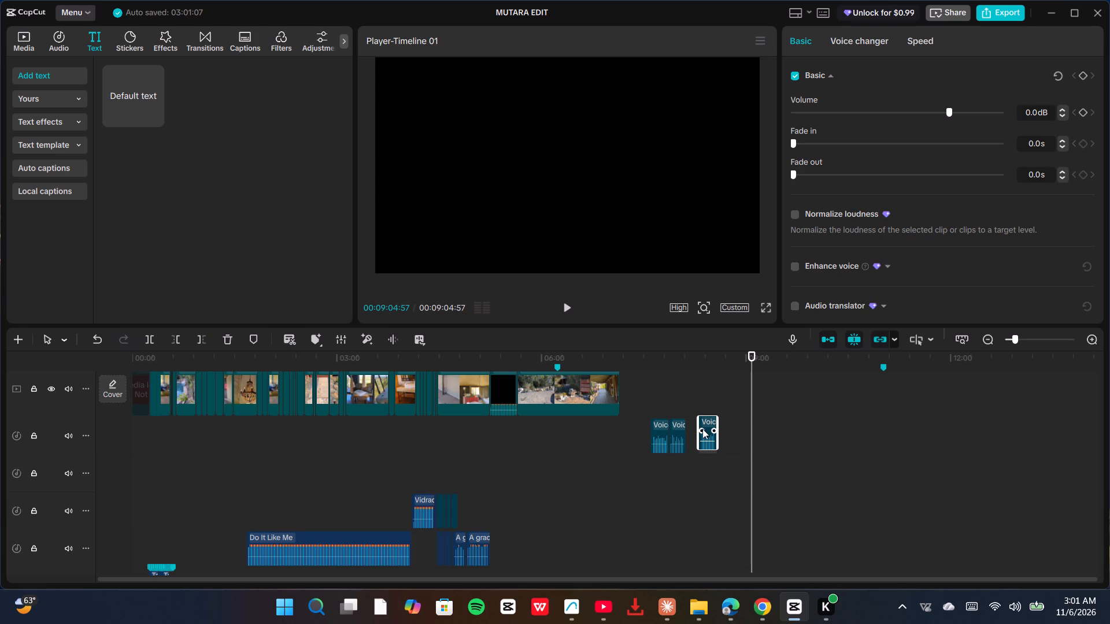
{"action": "left_click_drag", "start_coordinate": [702, 429], "coordinate": [697, 433]}
Play the regrouped voiceover takes from 07:36 to listen to how they run together.
{"action": "left_click", "coordinate": [647, 465]}
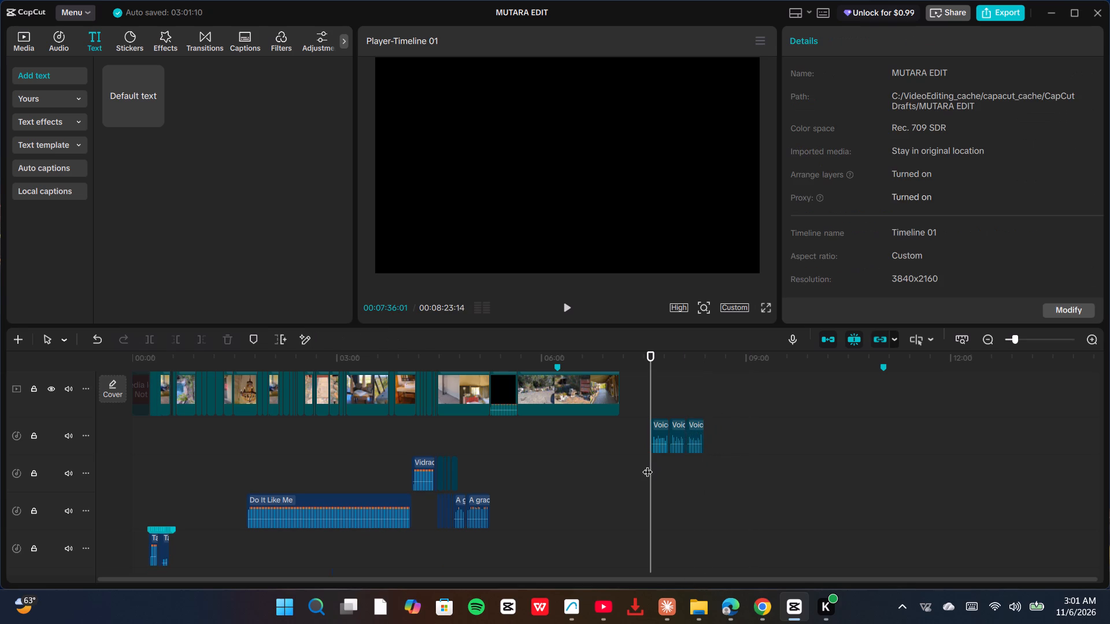
{"action": "key", "text": "space"}
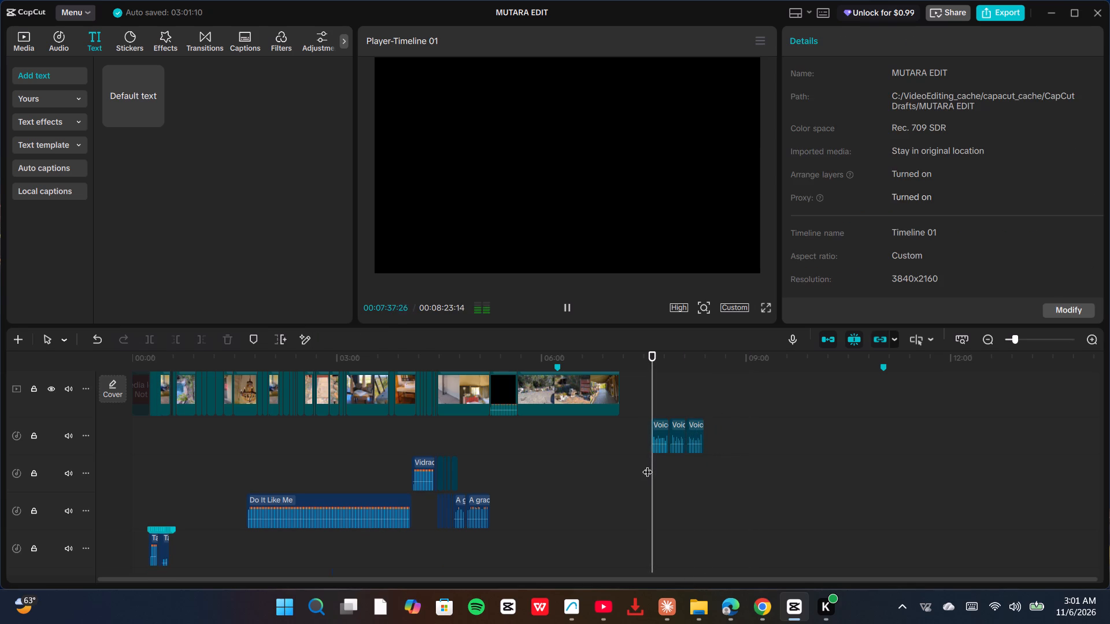
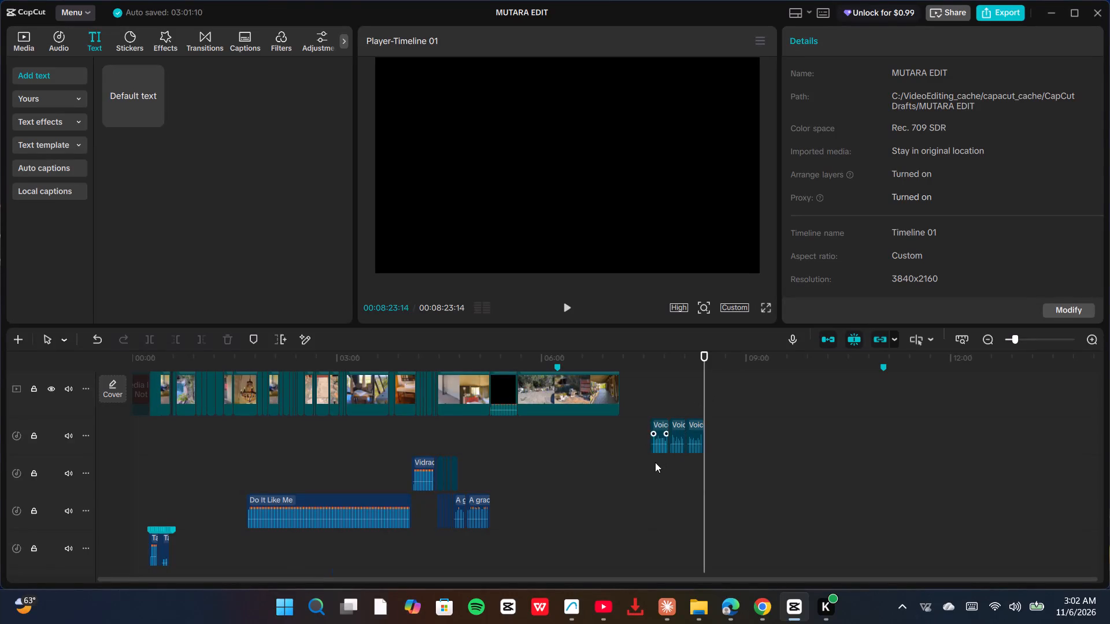
Replay the regrouped voiceover from 07:36 and delete the first two of the three takes, keeping only the last.
{"action": "left_click", "coordinate": [650, 465]}
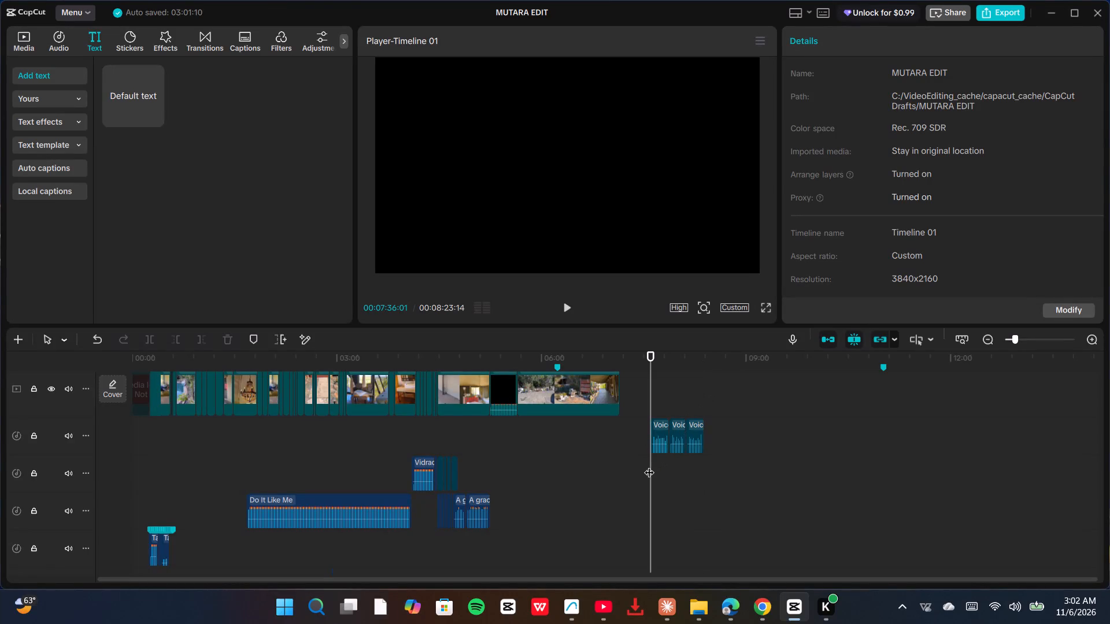
{"action": "key", "text": "space"}
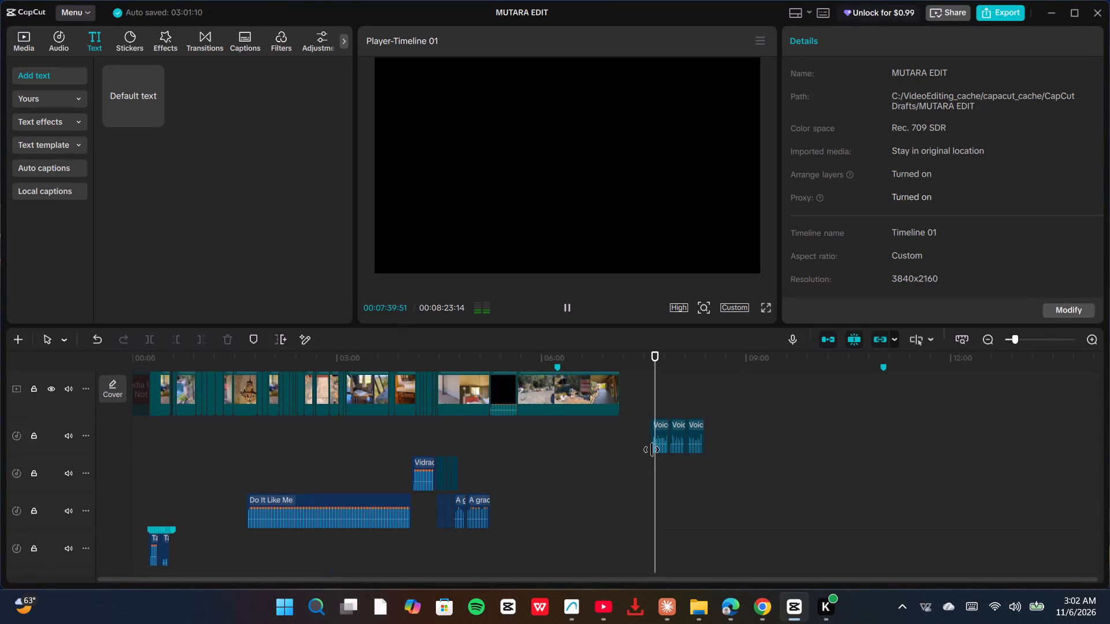
{"action": "left_click", "coordinate": [660, 441]}
{"action": "key", "text": "Delete"}
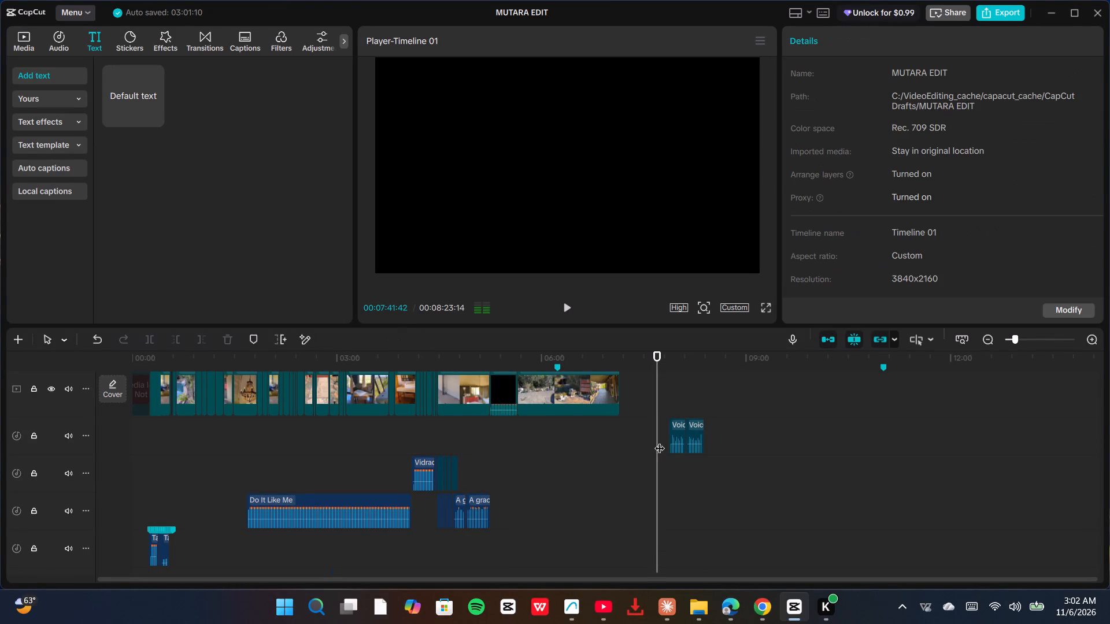
{"action": "left_click", "coordinate": [675, 441]}
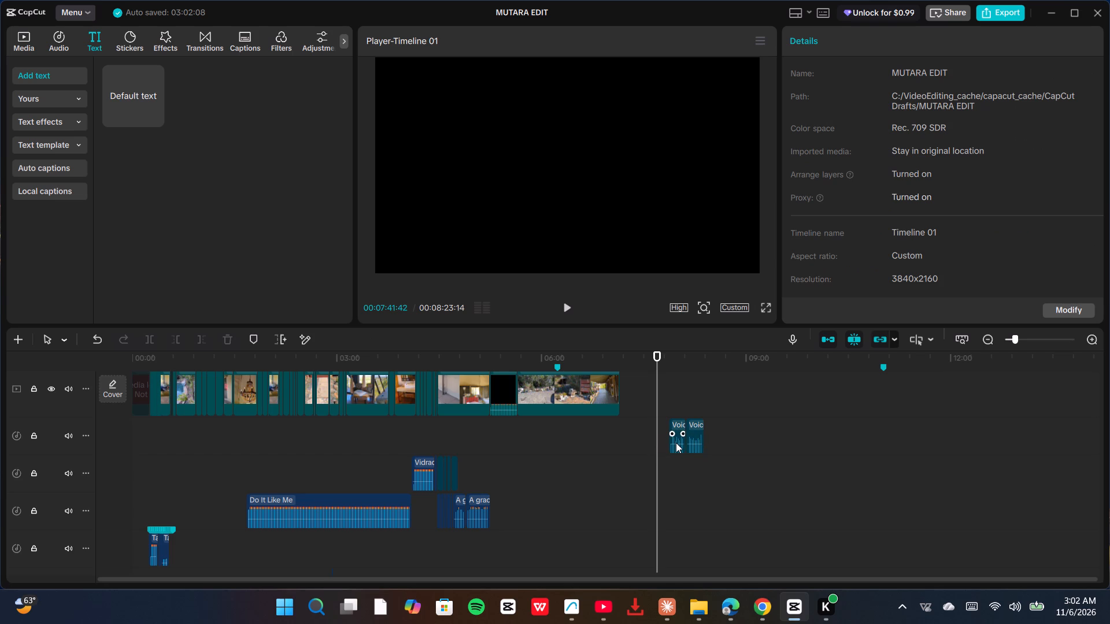
{"action": "key", "text": "Delete"}
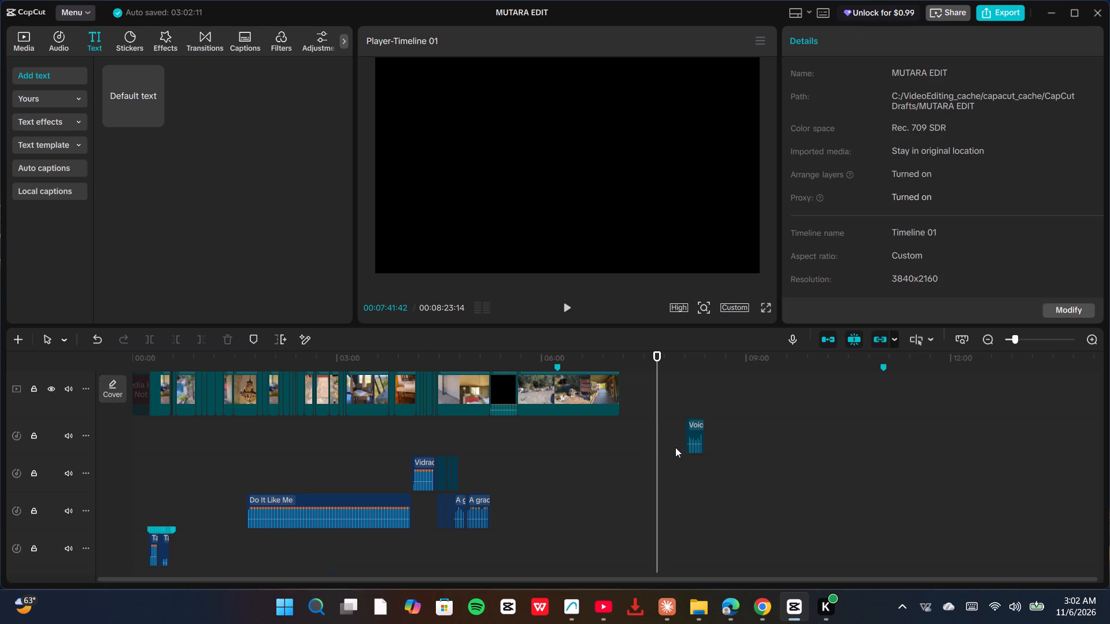
Play the one remaining voiceover take from just before its start to listen to it.
{"action": "left_click", "coordinate": [683, 462]}
{"action": "key", "text": "space"}
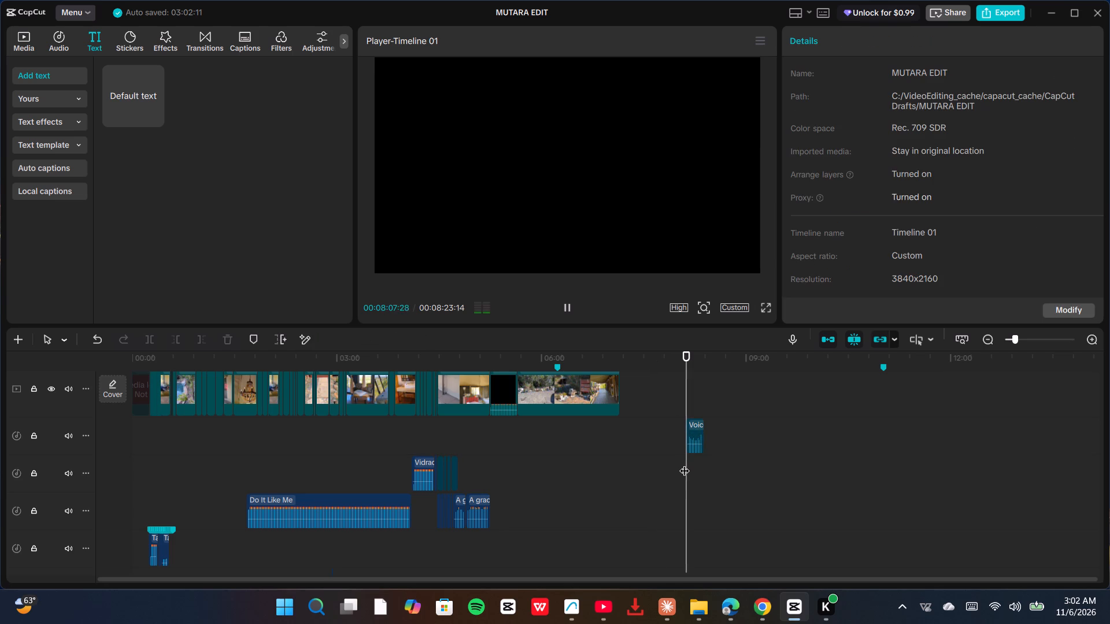